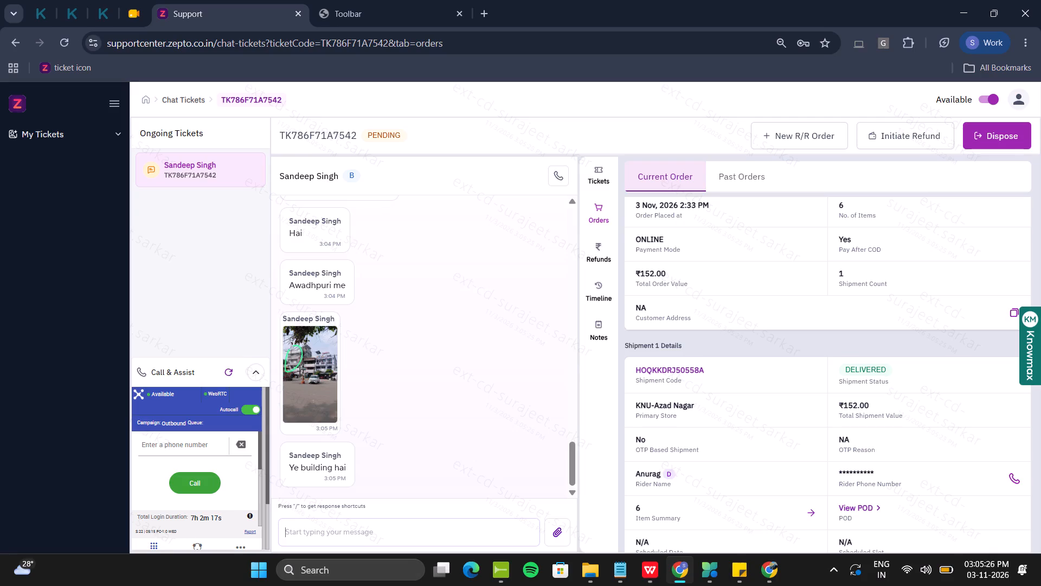
Call the delivery rider from the Shipment 1 details.
{"action": "left_click", "coordinate": [1016, 476]}
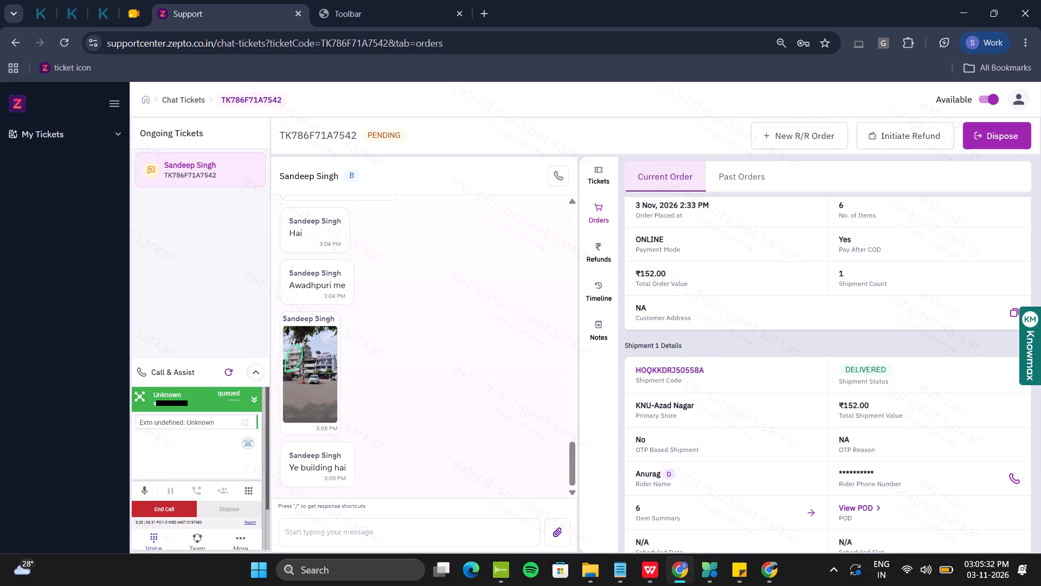
Send the customer the saved reply about verifying delivery details with the seller, asking for a little time and promising an update shortly.
{"action": "left_click", "coordinate": [365, 528]}
{"action": "key", "text": "super+v"}
{"action": "key", "text": "Left"}
{"action": "key", "text": "Left"}
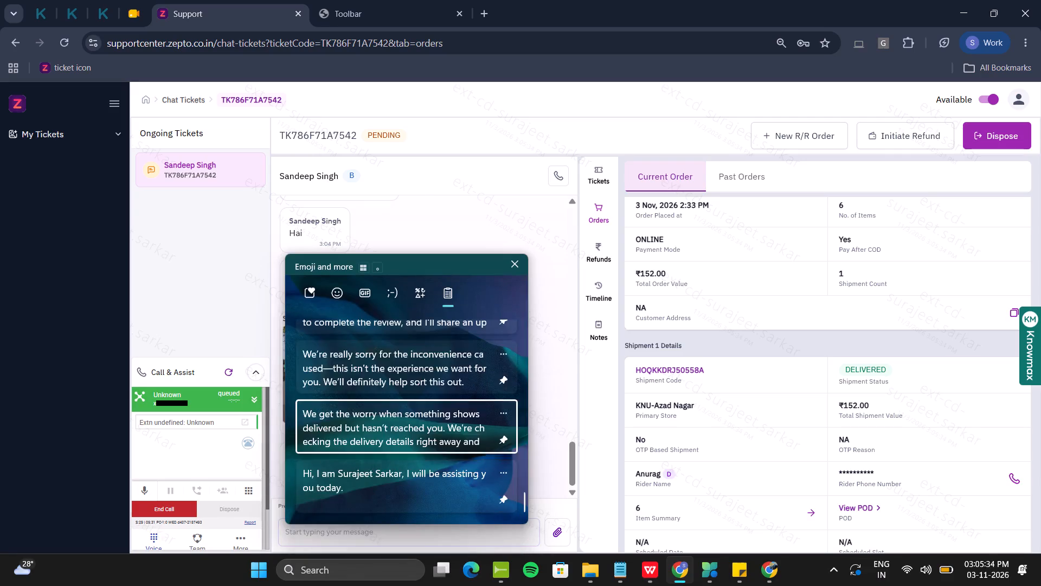
{"action": "key", "text": "Left"}
{"action": "key", "text": "Left"}
{"action": "key", "text": "Return"}
{"action": "key", "text": "ctrl+v"}
{"action": "key", "text": "space"}
{"action": "key", "text": "Return"}
Copy from Sticky Notes and send the customer: "While I check this for you, is there any other concern related to this order that you need help with?".
{"action": "scroll", "coordinate": [430, 220], "scroll_direction": "up", "scroll_amount": 1}
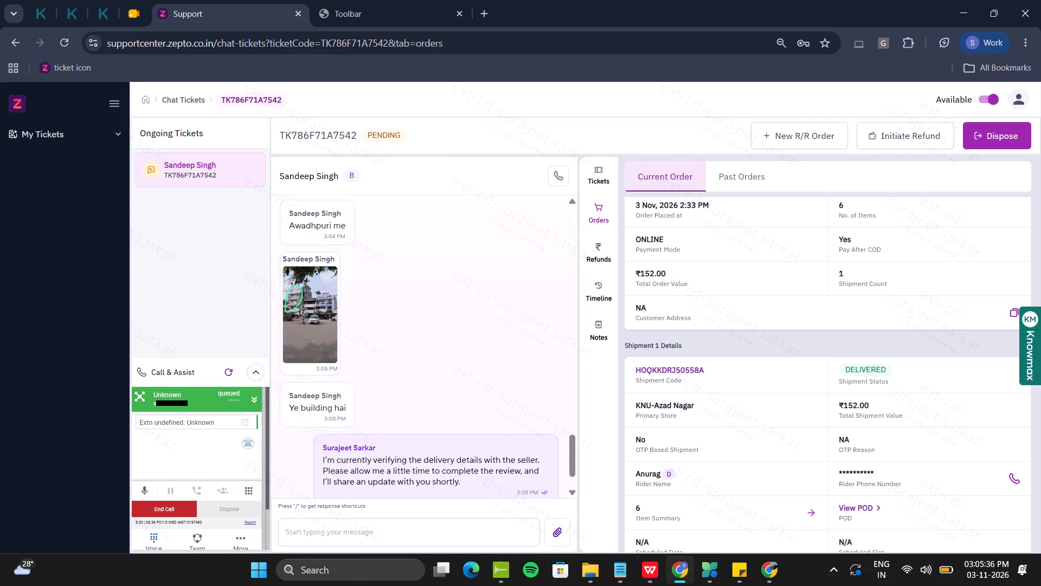
{"action": "scroll", "coordinate": [434, 228], "scroll_direction": "up", "scroll_amount": 2}
{"action": "scroll", "coordinate": [451, 276], "scroll_direction": "up", "scroll_amount": 1}
{"action": "scroll", "coordinate": [477, 303], "scroll_direction": "down", "scroll_amount": 12}
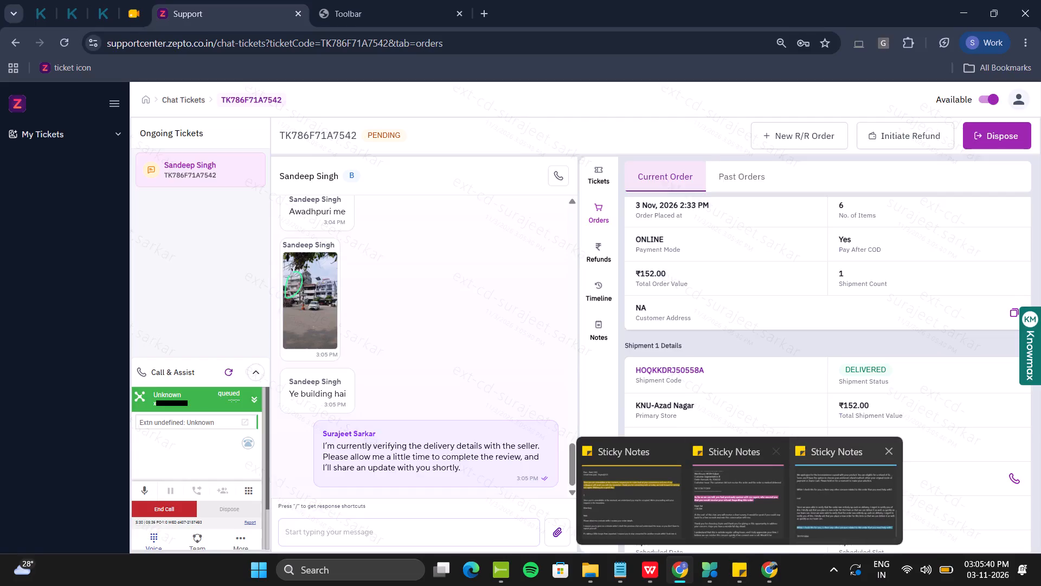
{"action": "left_click", "coordinate": [855, 508]}
{"action": "key", "text": "ctrl+c"}
{"action": "left_click", "coordinate": [496, 534], "text": "ctrl"}
{"action": "key", "text": "ctrl+v"}
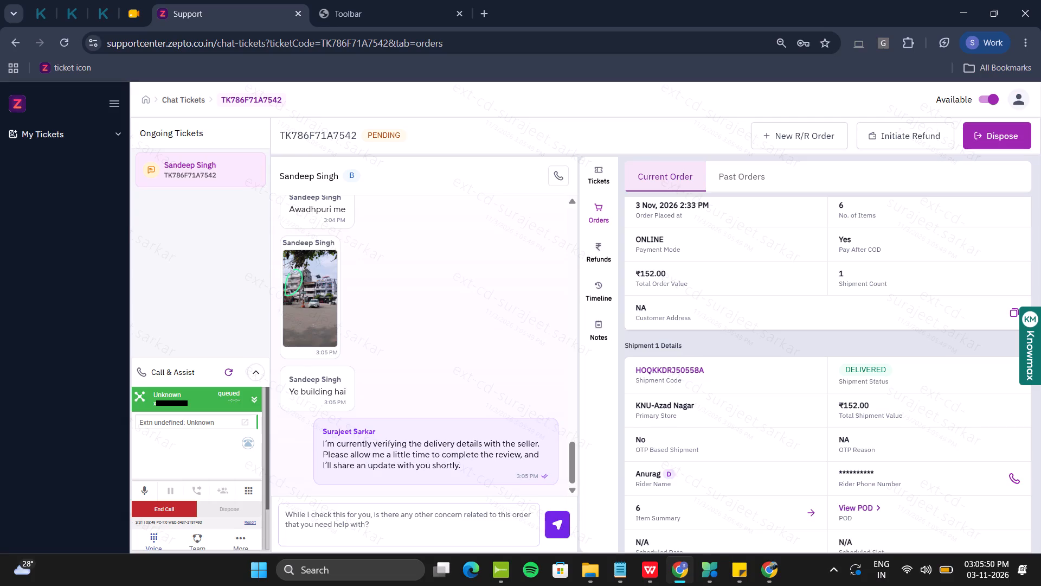
{"action": "left_click", "coordinate": [556, 525]}
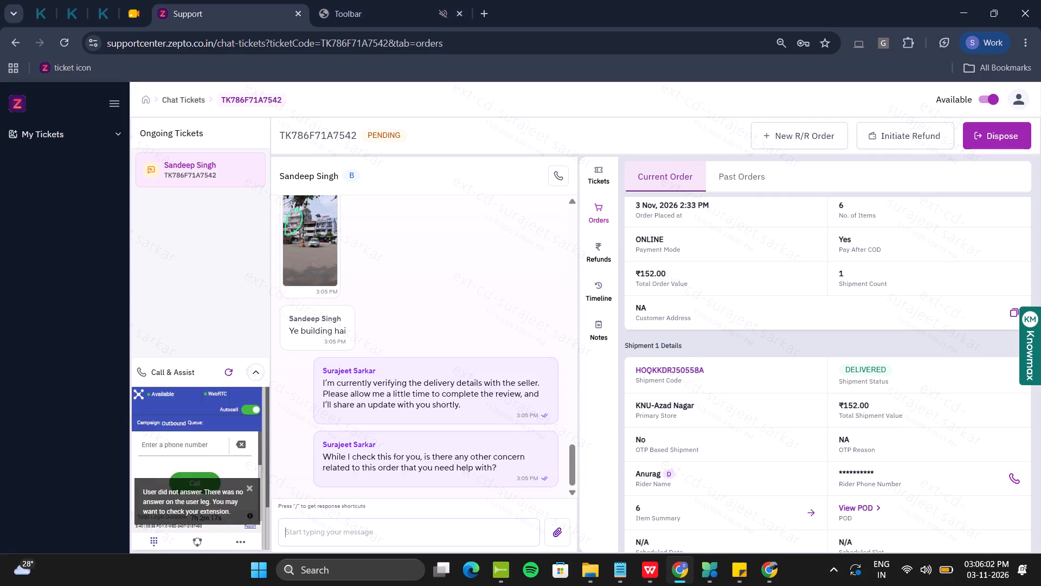
Dismiss the unanswered-call notice and call the delivery rider again from the shipment details.
{"action": "left_click", "coordinate": [252, 491]}
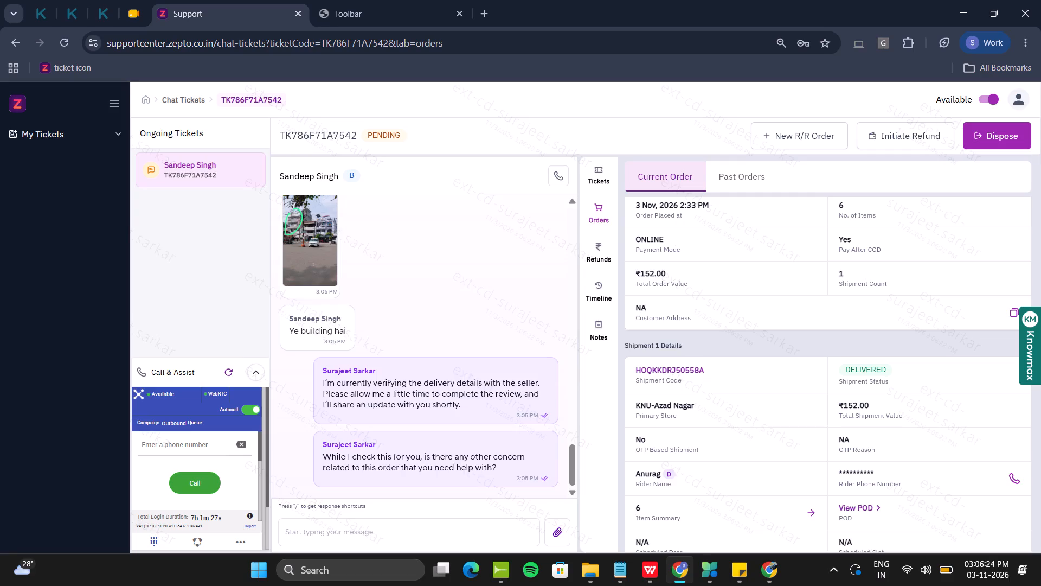
{"action": "left_click", "coordinate": [1016, 482]}
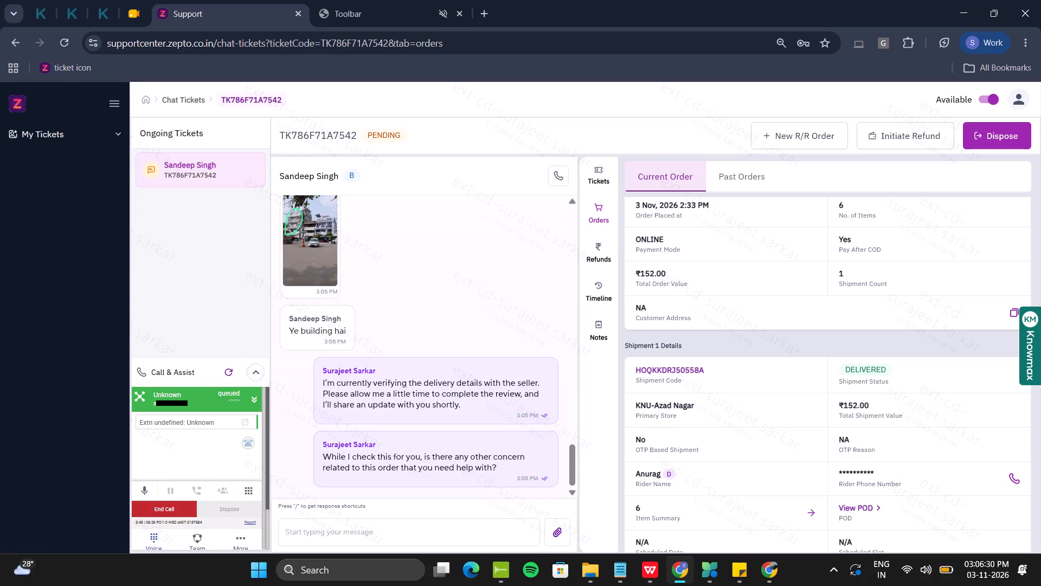
Review the earlier chat messages and photos for the customer's reported issue and delivery location details.
{"action": "scroll", "coordinate": [415, 346], "scroll_direction": "up", "scroll_amount": 5}
{"action": "scroll", "coordinate": [461, 373], "scroll_direction": "down", "scroll_amount": 2}
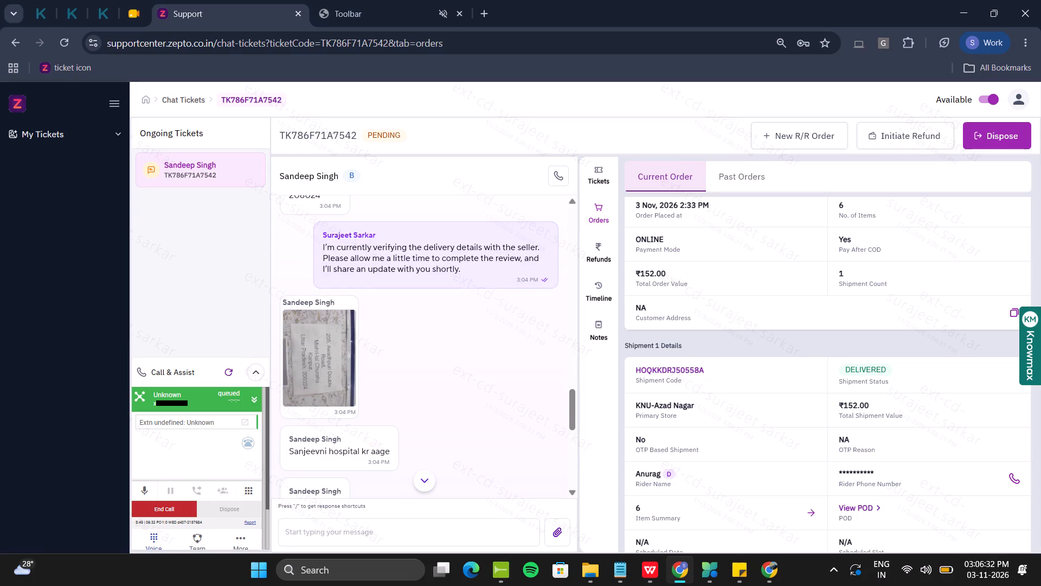
{"action": "scroll", "coordinate": [461, 373], "scroll_direction": "up", "scroll_amount": 1}
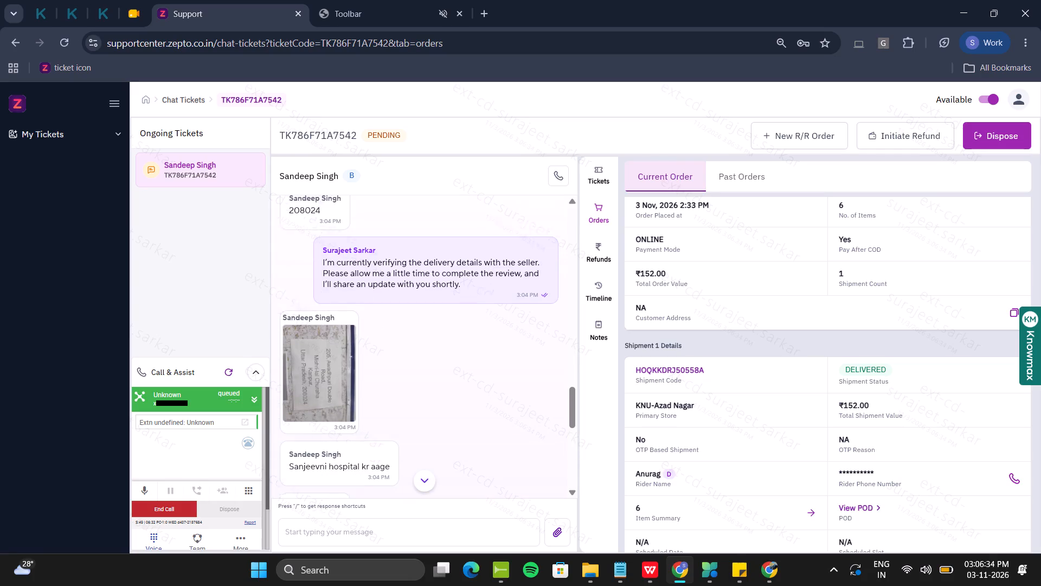
{"action": "scroll", "coordinate": [461, 373], "scroll_direction": "up", "scroll_amount": 14}
{"action": "scroll", "coordinate": [471, 343], "scroll_direction": "down", "scroll_amount": 2}
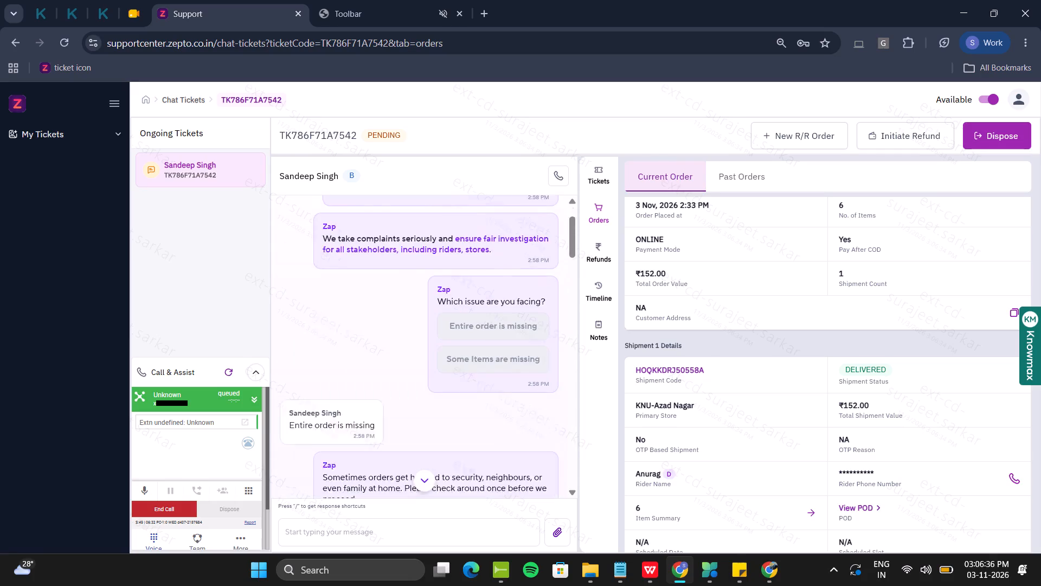
{"action": "scroll", "coordinate": [471, 343], "scroll_direction": "down", "scroll_amount": 18}
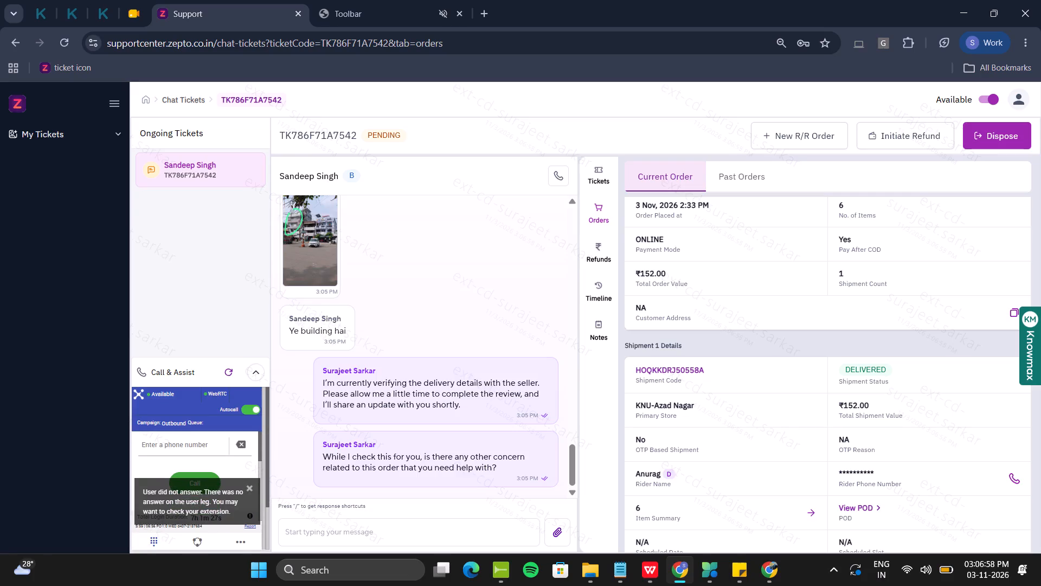
Send the customer the saved reply "It seems you are unavailable at the moment. May we know if you are available or connected on chat?".
{"action": "left_click", "coordinate": [479, 517]}
{"action": "left_click", "coordinate": [485, 528]}
{"action": "key", "text": "super+v"}
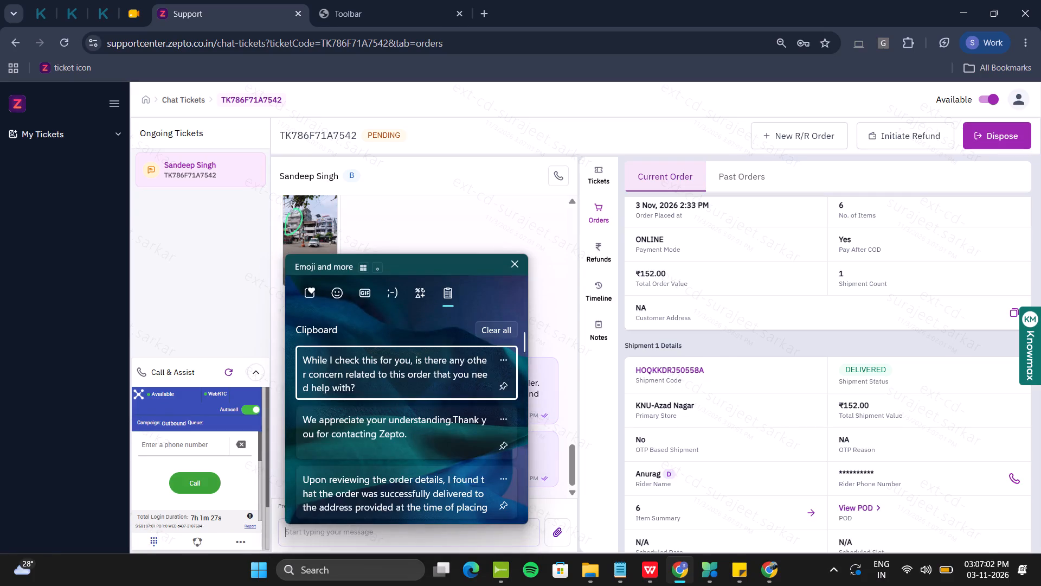
{"action": "key", "text": "Left"}
{"action": "key", "text": "Left"}
{"action": "key", "text": "Left"}
{"action": "key", "text": "Left"}
{"action": "key", "text": "Left"}
{"action": "key", "text": "Return"}
{"action": "key", "text": "ctrl+v"}
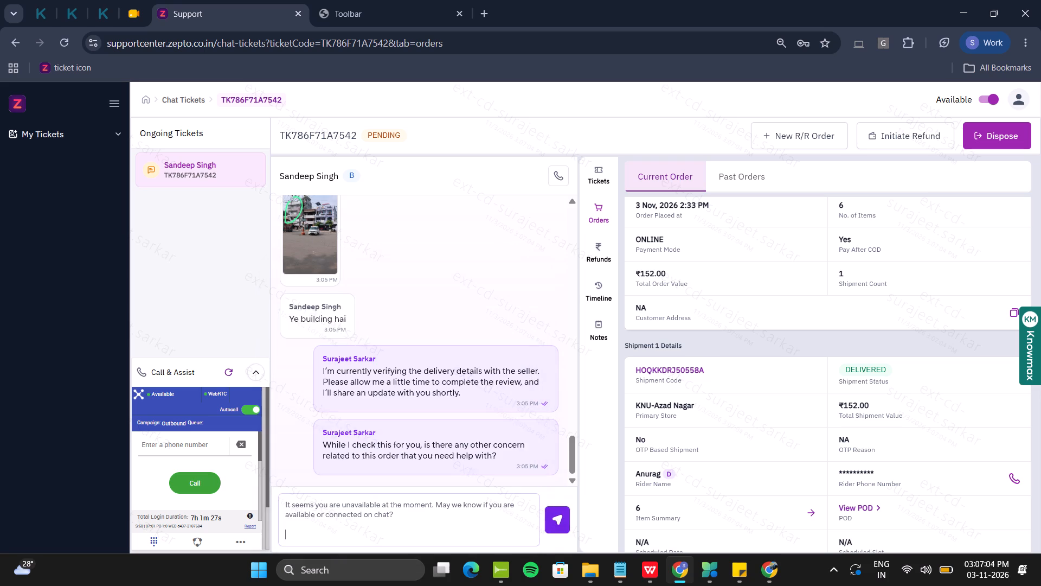
{"action": "key", "text": "space"}
{"action": "key", "text": "Return"}
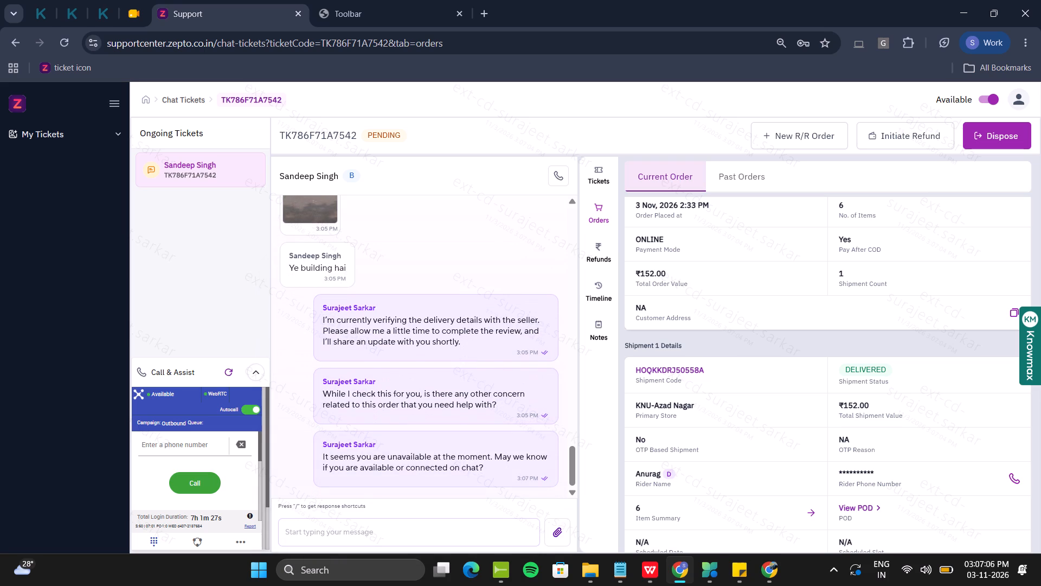
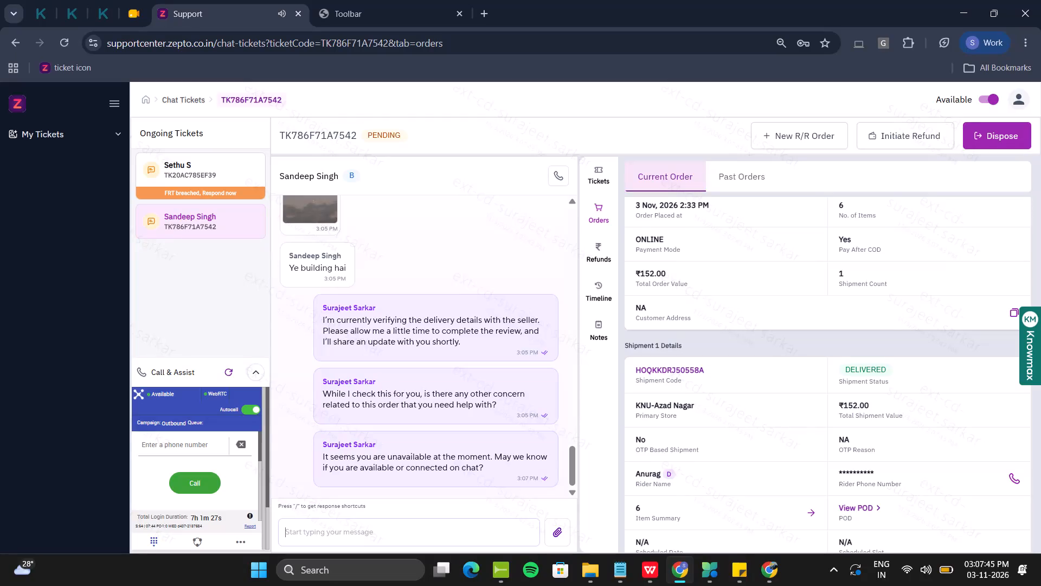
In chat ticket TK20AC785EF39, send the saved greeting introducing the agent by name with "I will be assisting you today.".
{"action": "left_click", "coordinate": [195, 172]}
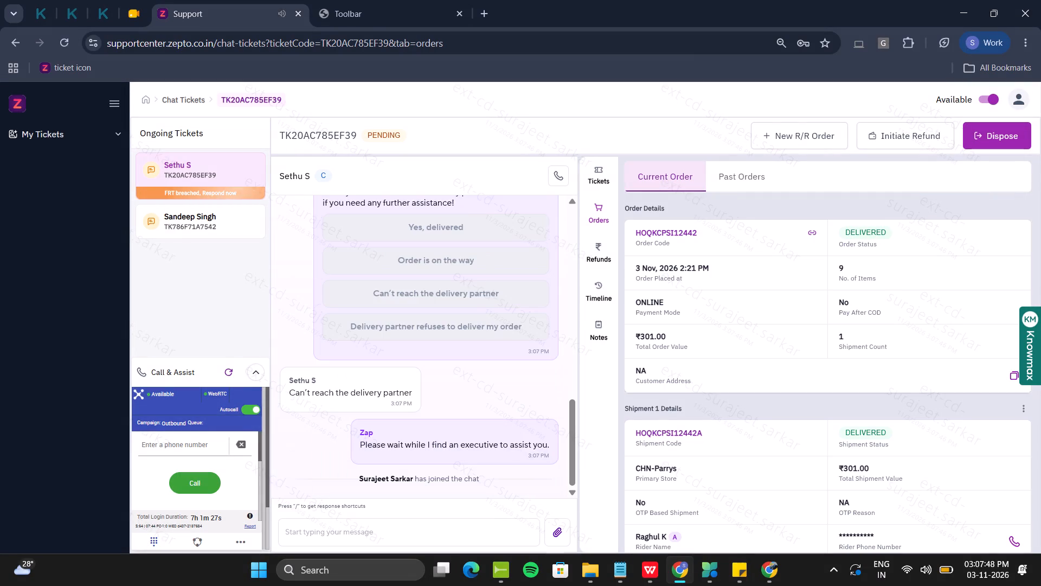
{"action": "left_click", "coordinate": [406, 521]}
{"action": "key", "text": "super+v"}
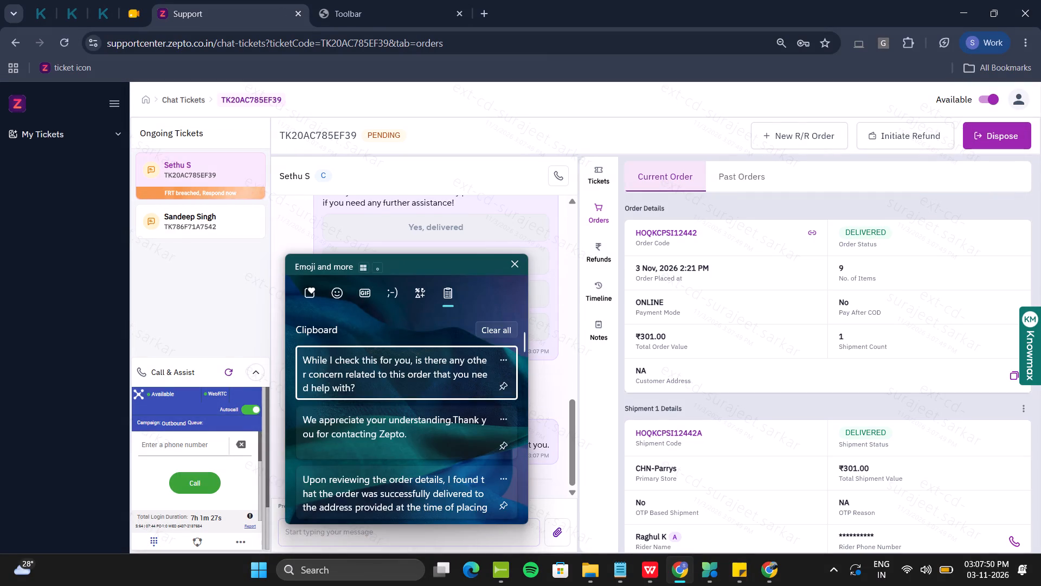
{"action": "key", "text": "Left"}
{"action": "key", "text": "Return"}
{"action": "key", "text": "ctrl+v"}
{"action": "key", "text": "ctrl+space"}
{"action": "key", "text": "Return"}
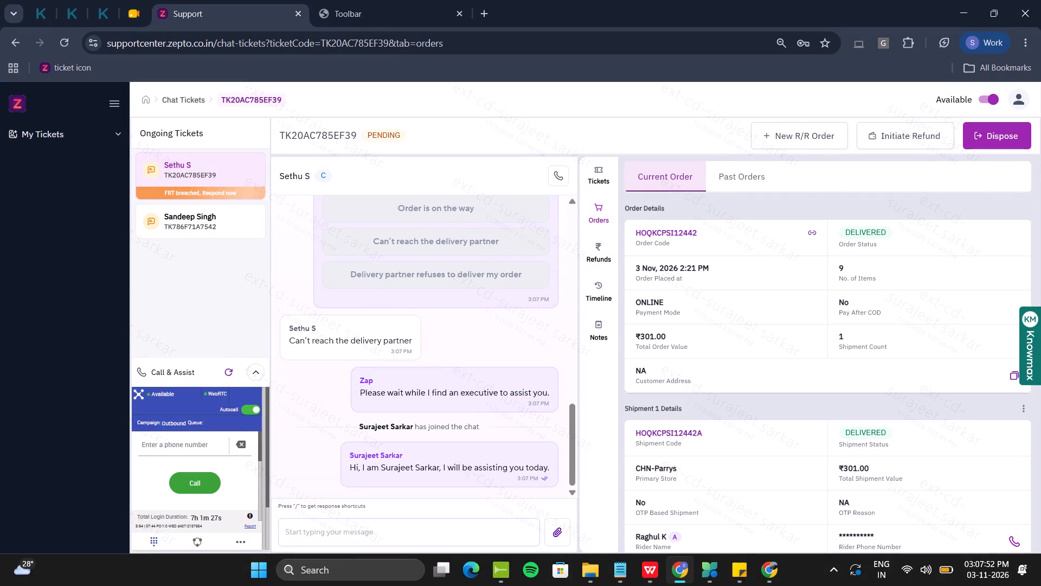
{"action": "left_click", "coordinate": [173, 225]}
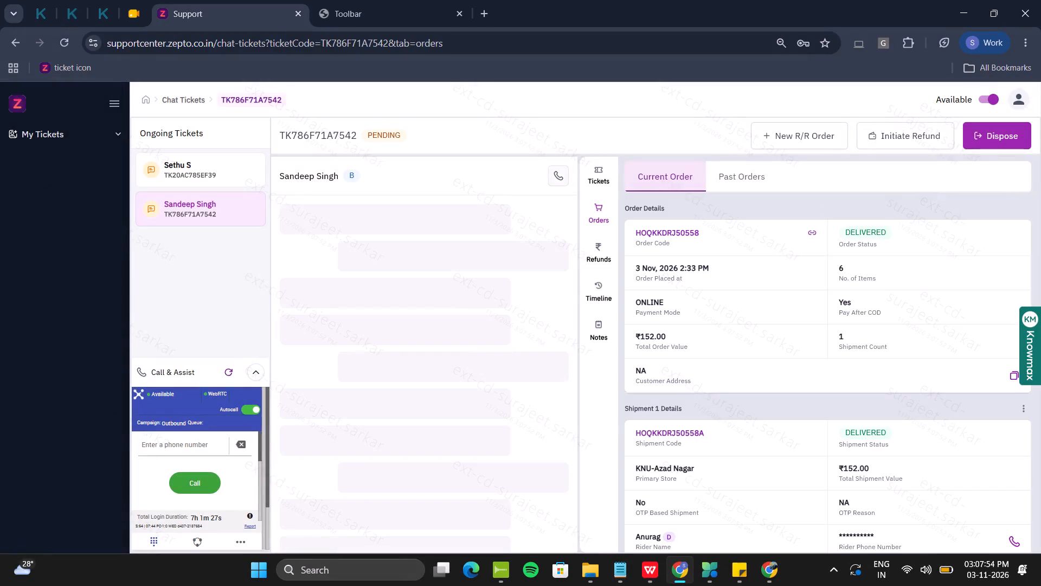
{"action": "left_click", "coordinate": [556, 179]}
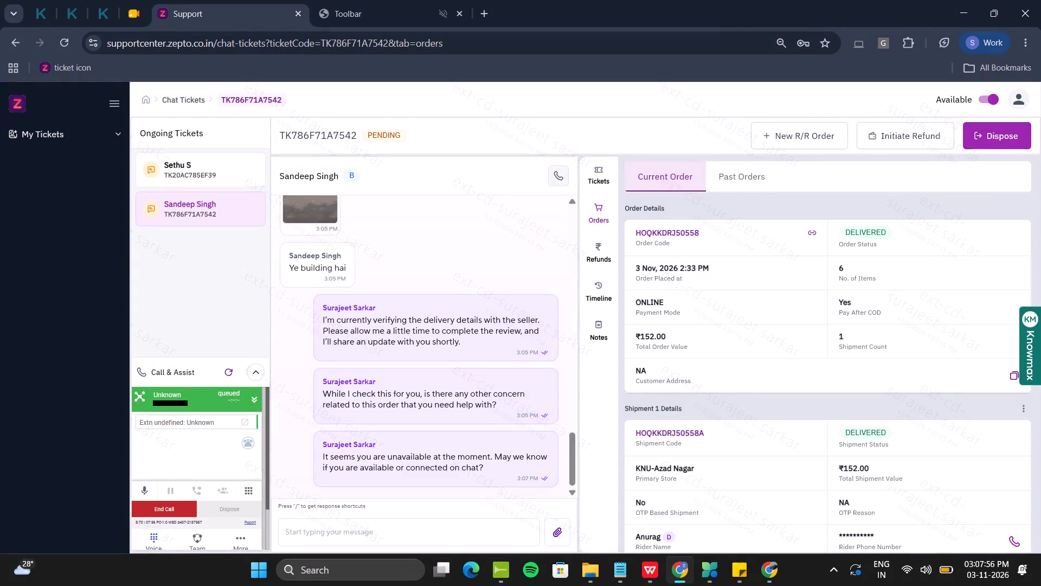
Connect the realme Buds Air6 over Bluetooth for the call audio.
{"action": "left_click", "coordinate": [931, 585]}
{"action": "left_click", "coordinate": [922, 322]}
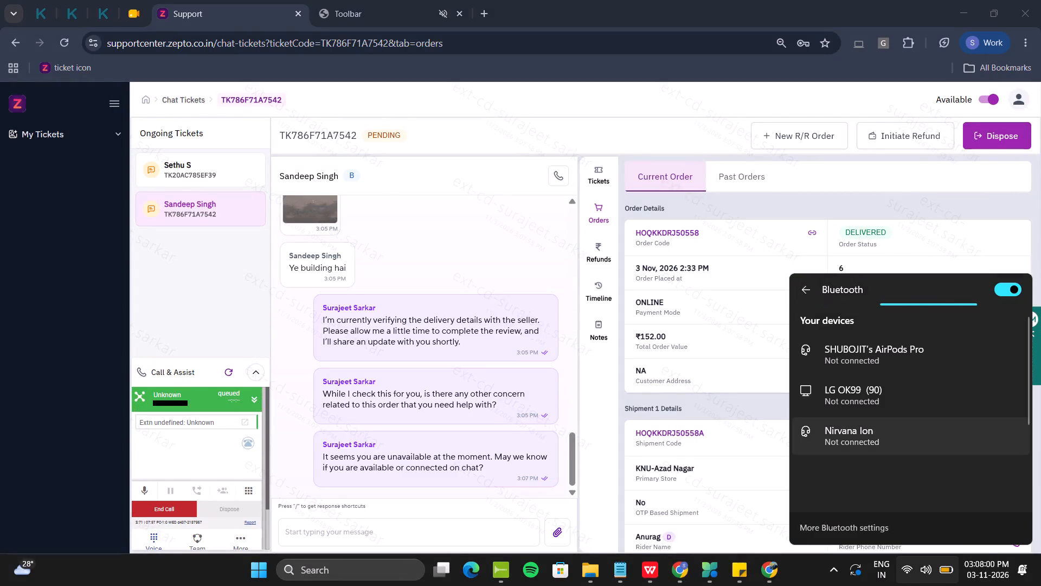
{"action": "scroll", "coordinate": [902, 476], "scroll_direction": "down", "scroll_amount": 1}
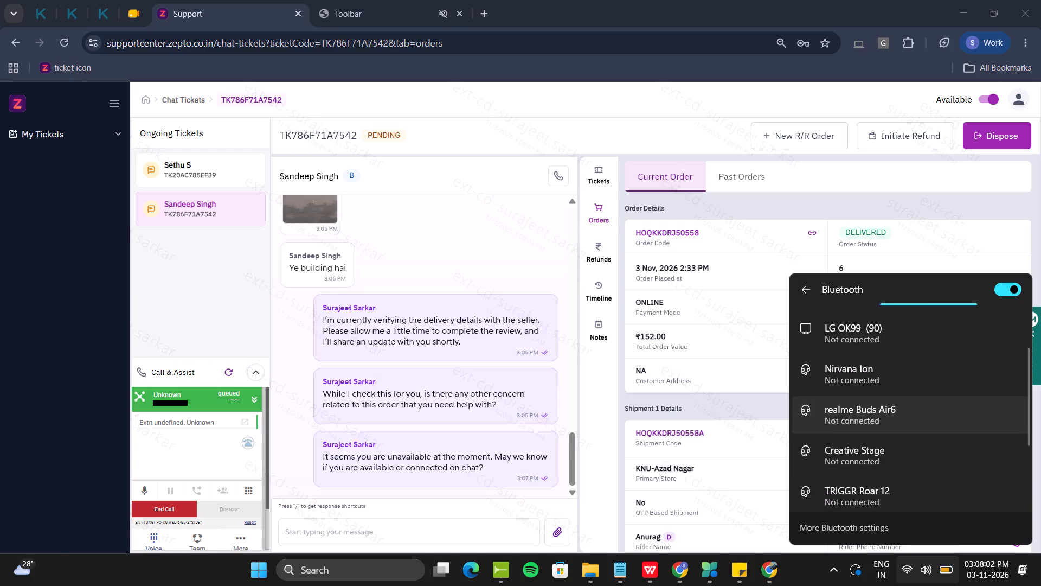
{"action": "left_click", "coordinate": [915, 418]}
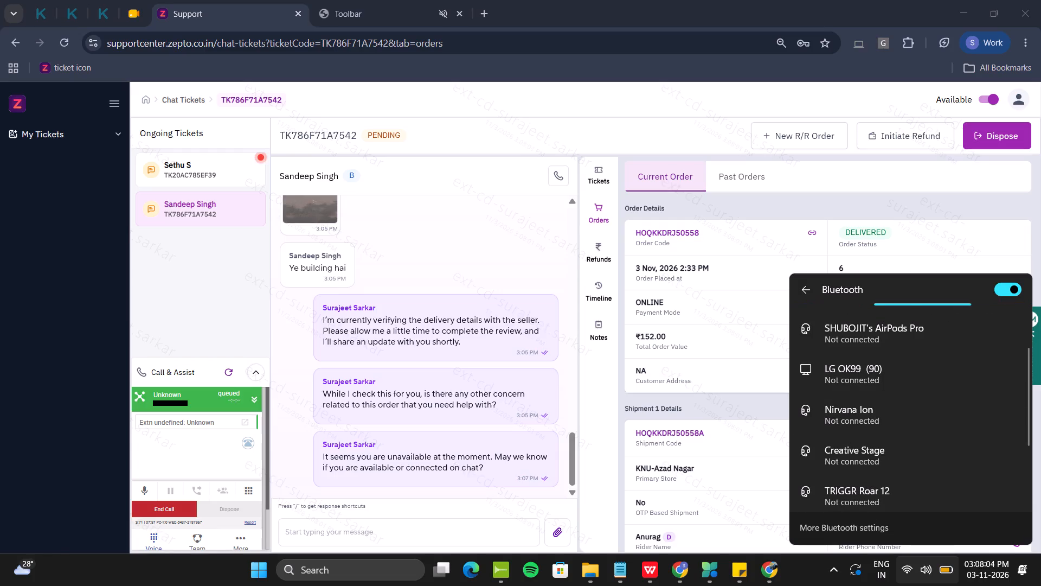
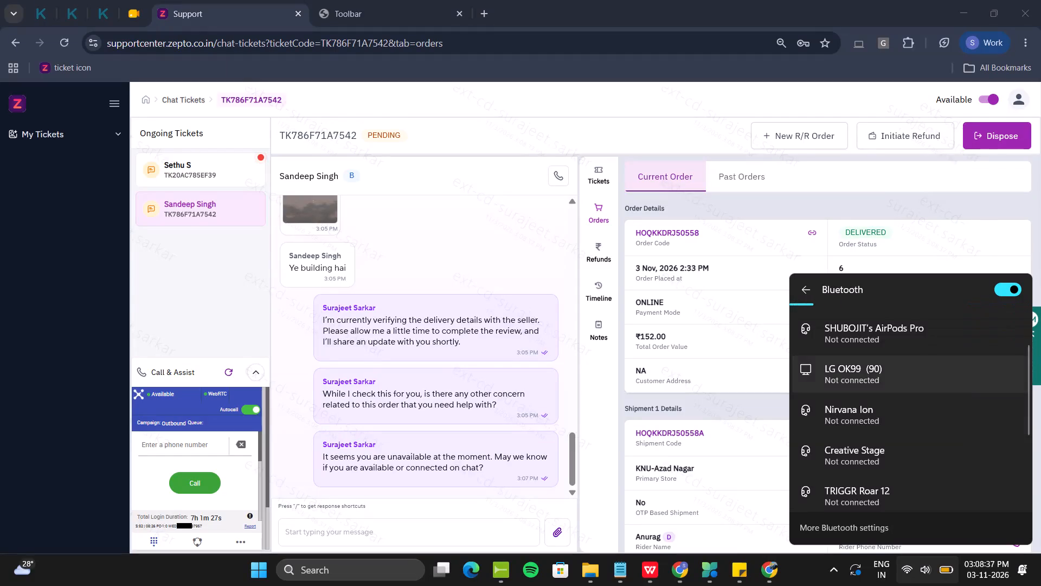
Check the realme Buds Air6 entry in the Bluetooth device list and close the list.
{"action": "scroll", "coordinate": [924, 403], "scroll_direction": "up", "scroll_amount": 4}
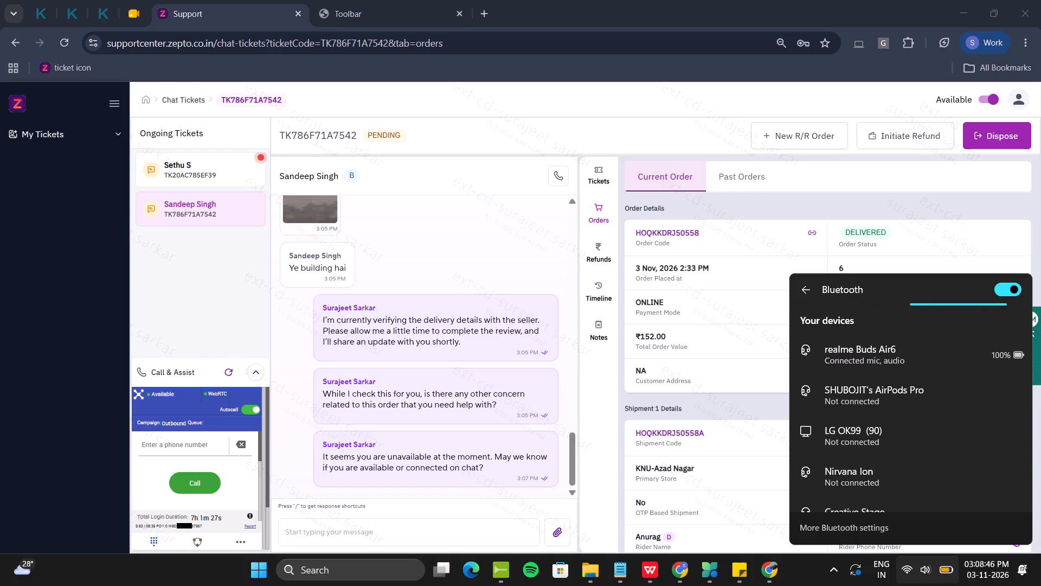
{"action": "left_click", "coordinate": [378, 443]}
{"action": "left_click", "coordinate": [737, 576]}
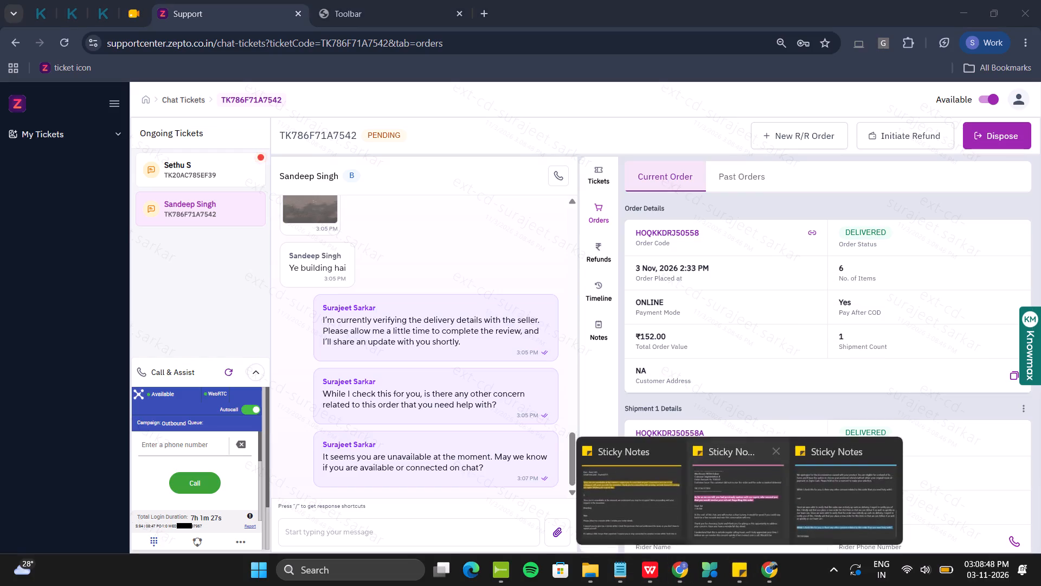
{"action": "left_click", "coordinate": [637, 498]}
{"action": "right_click", "coordinate": [384, 100]}
{"action": "left_click", "coordinate": [398, 124]}
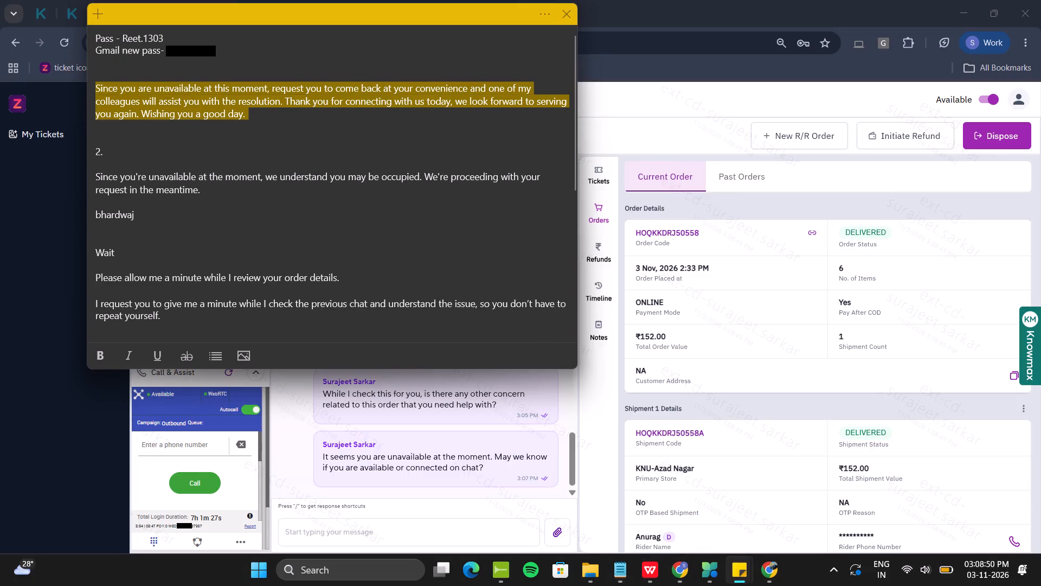
{"action": "right_click", "coordinate": [467, 531]}
{"action": "left_click", "coordinate": [496, 373]}
{"action": "scroll", "coordinate": [505, 330], "scroll_direction": "down", "scroll_amount": 4}
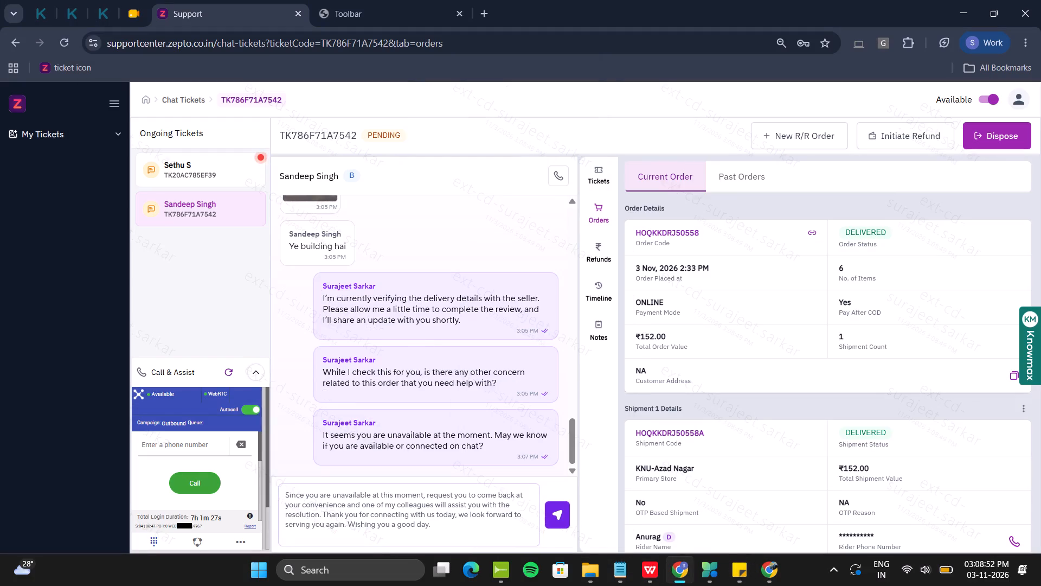
{"action": "scroll", "coordinate": [505, 330], "scroll_direction": "down", "scroll_amount": 1}
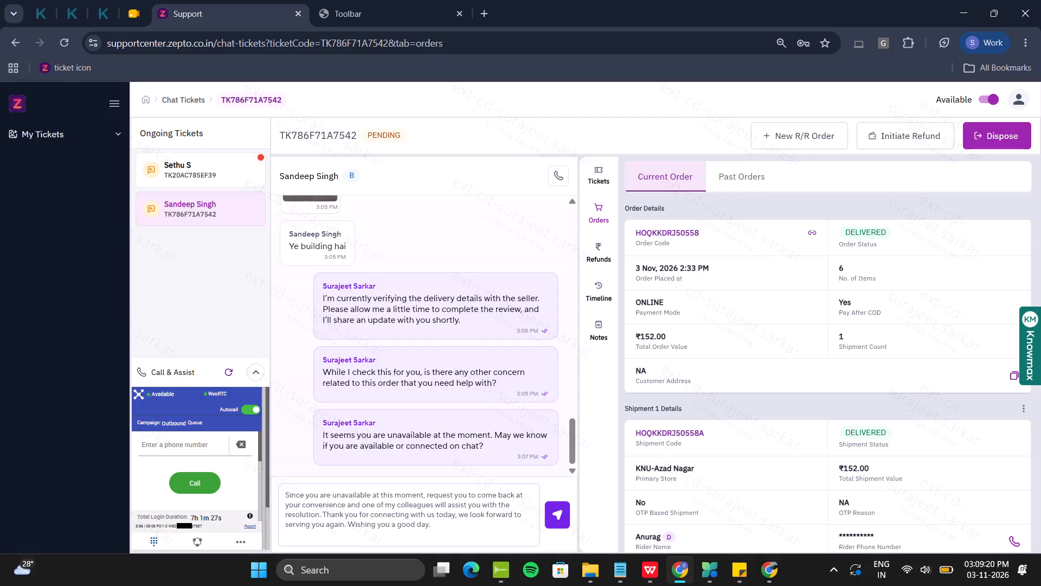
{"action": "left_click", "coordinate": [567, 517]}
{"action": "left_click", "coordinate": [193, 209]}
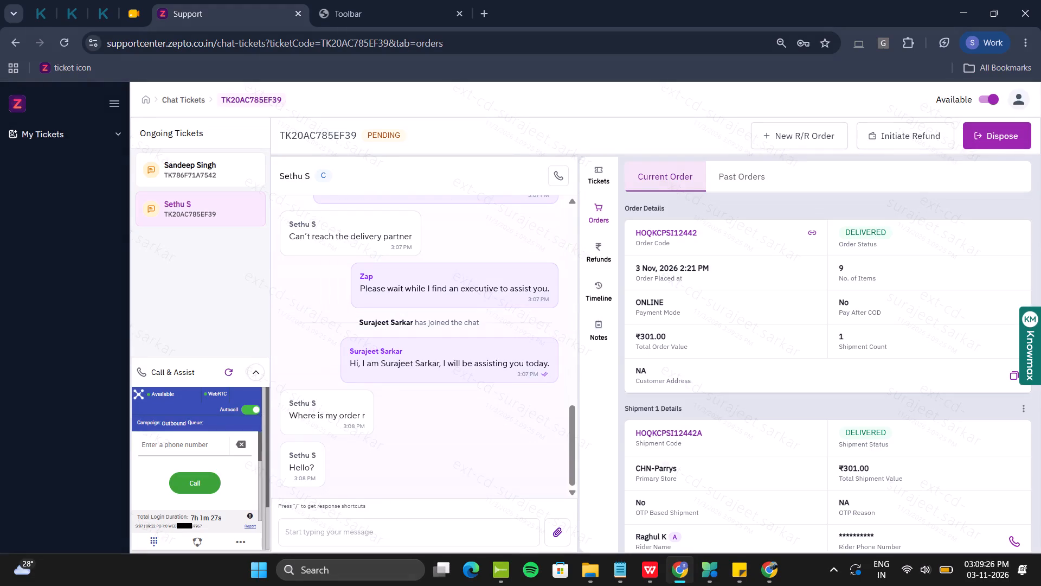
{"action": "left_click", "coordinate": [1018, 542]}
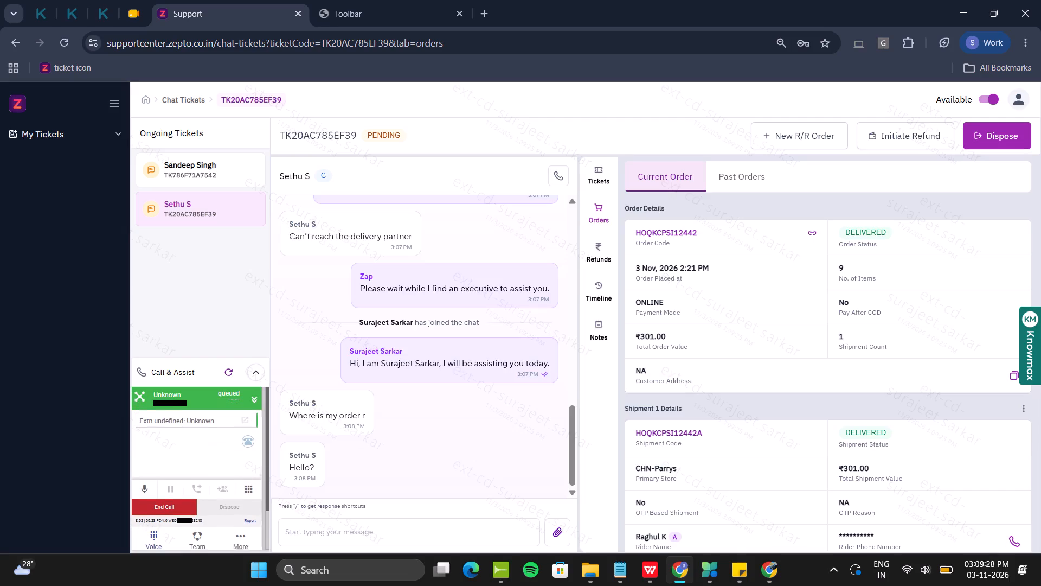
Send the saved clipboard reply beginning "We get the worry when something shows delivered but hasn't reached you" in the chat.
{"action": "left_click", "coordinate": [421, 542]}
{"action": "key", "text": "super+v"}
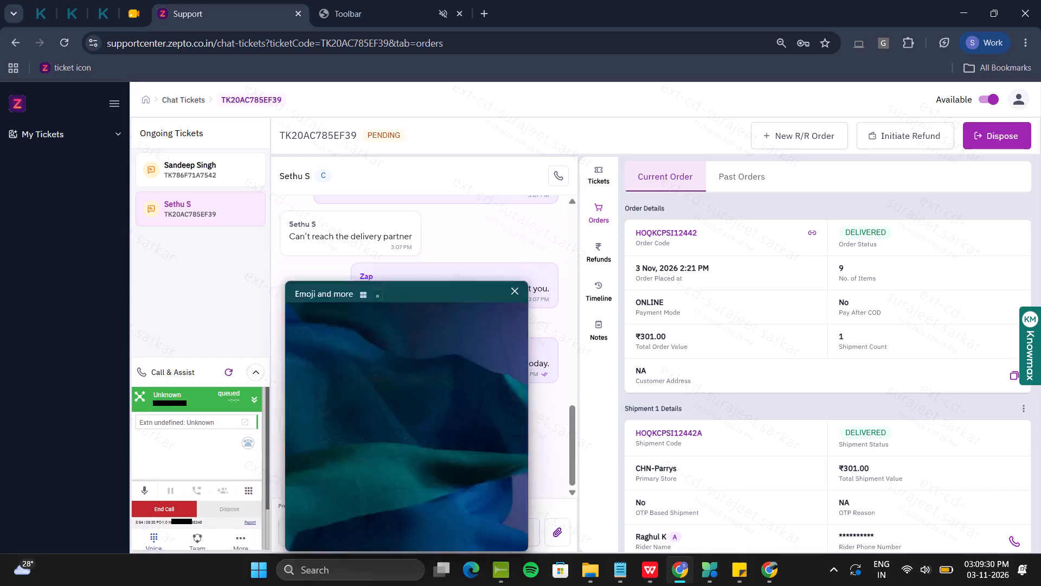
{"action": "key", "text": "Left"}
{"action": "key", "text": "Left"}
{"action": "key", "text": "Return"}
{"action": "key", "text": "ctrl+v"}
{"action": "key", "text": "space"}
{"action": "key", "text": "Return"}
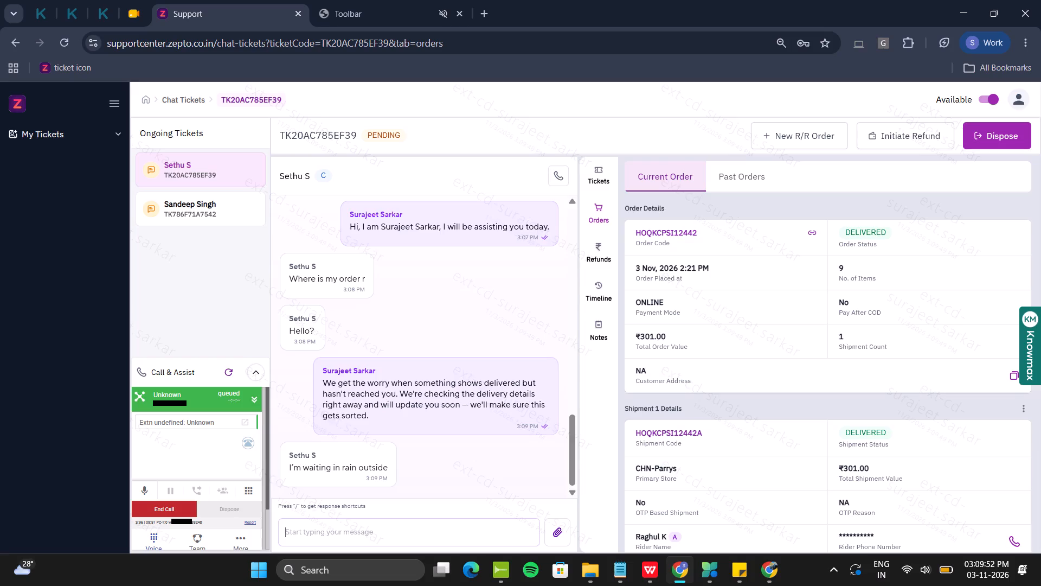
Send the saved reply apologizing for the inconvenience and asking the customer to confirm the delivery address is complete and accurate.
{"action": "left_click", "coordinate": [399, 532]}
{"action": "key", "text": "super+v"}
{"action": "key", "text": "Left"}
{"action": "key", "text": "Left"}
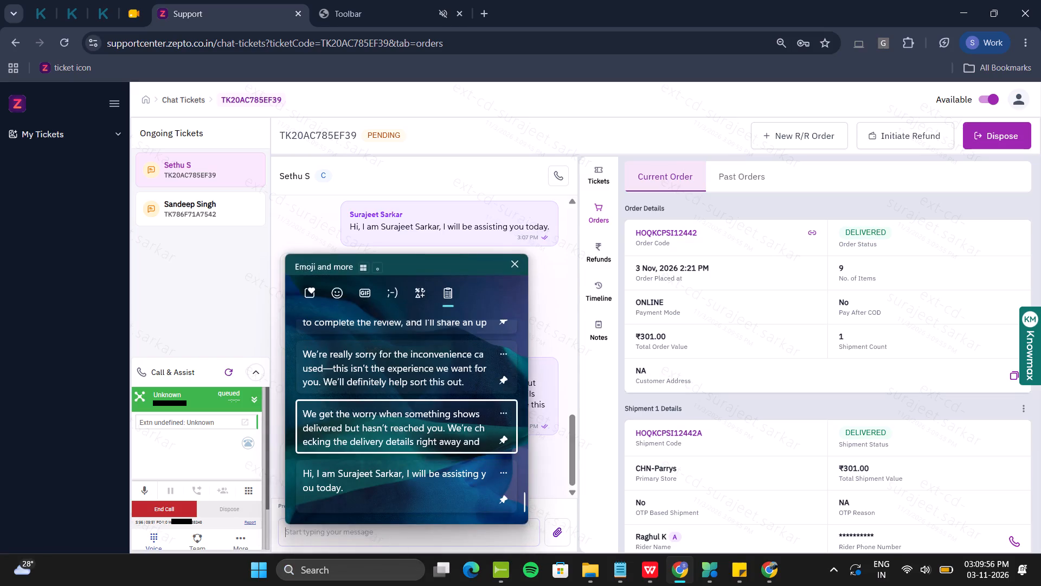
{"action": "key", "text": "Left"}
{"action": "key", "text": "Return"}
{"action": "key", "text": "ctrl+v"}
{"action": "key", "text": "space"}
{"action": "key", "text": "Return"}
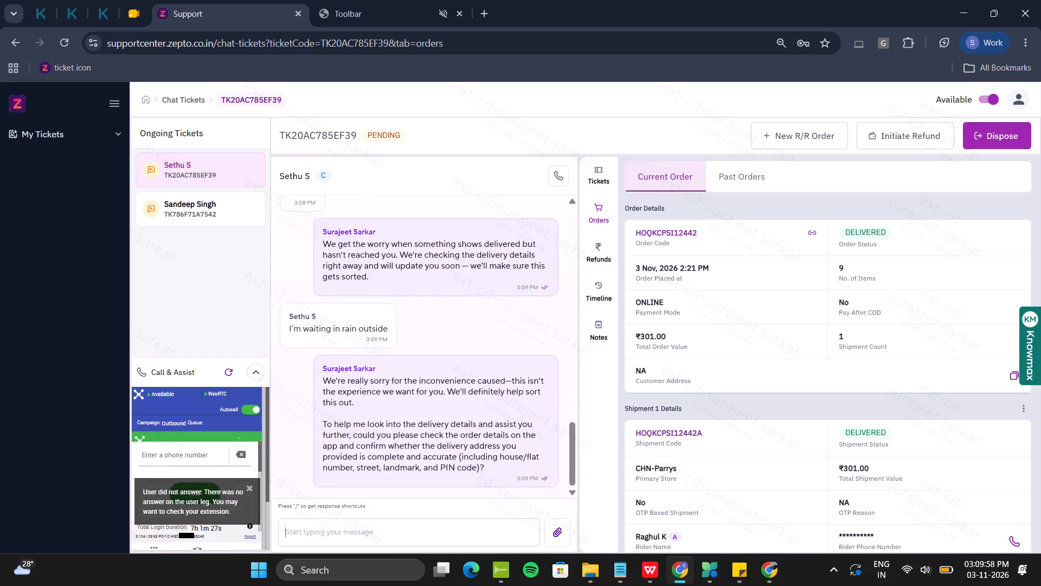
{"action": "left_click", "coordinate": [232, 209]}
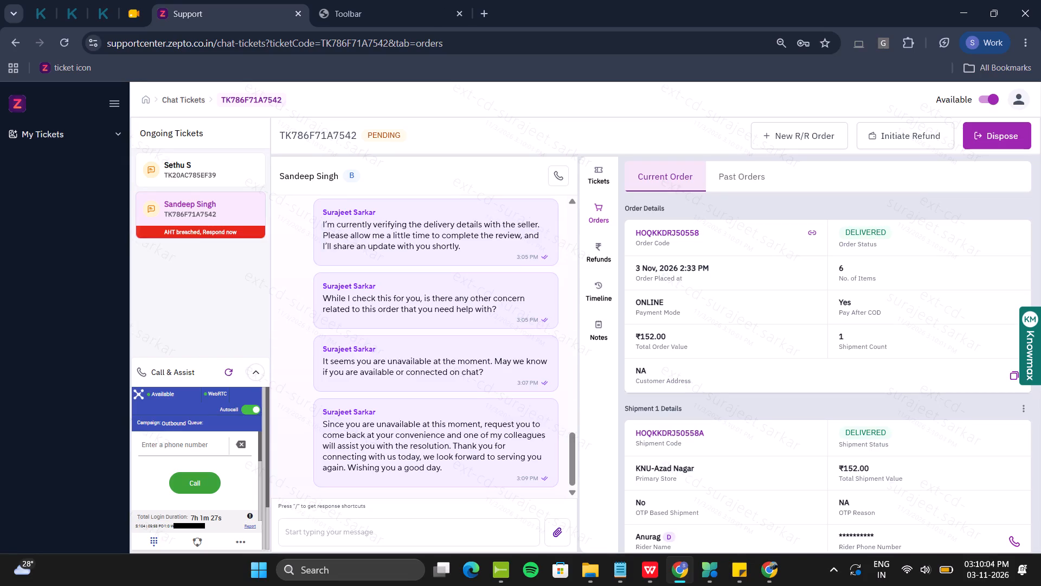
{"action": "left_click", "coordinate": [992, 141]}
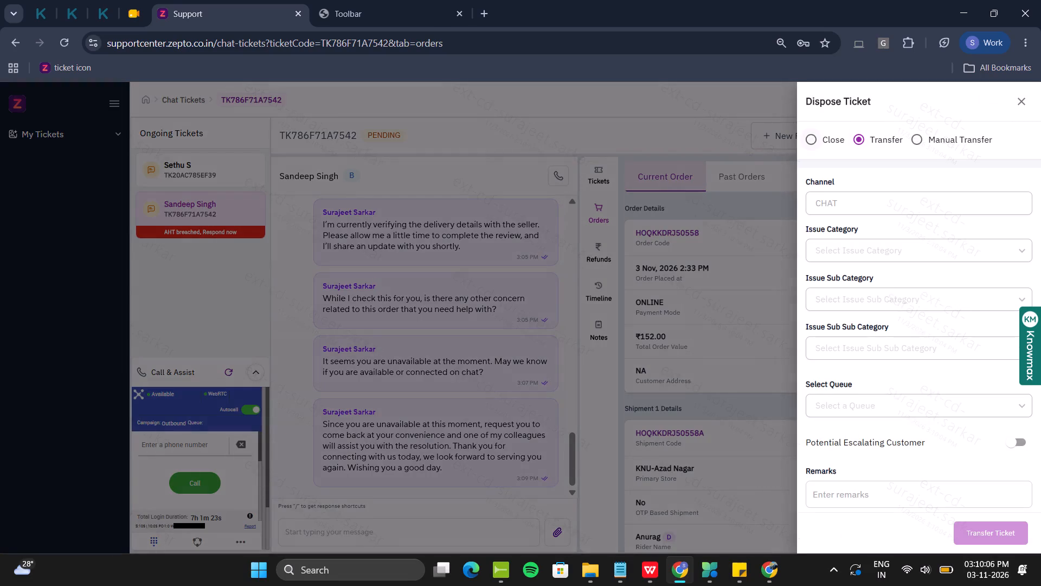
{"action": "left_click", "coordinate": [821, 139]}
{"action": "left_click", "coordinate": [852, 396]}
{"action": "type", "text": "cu"}
{"action": "left_click", "coordinate": [896, 456]}
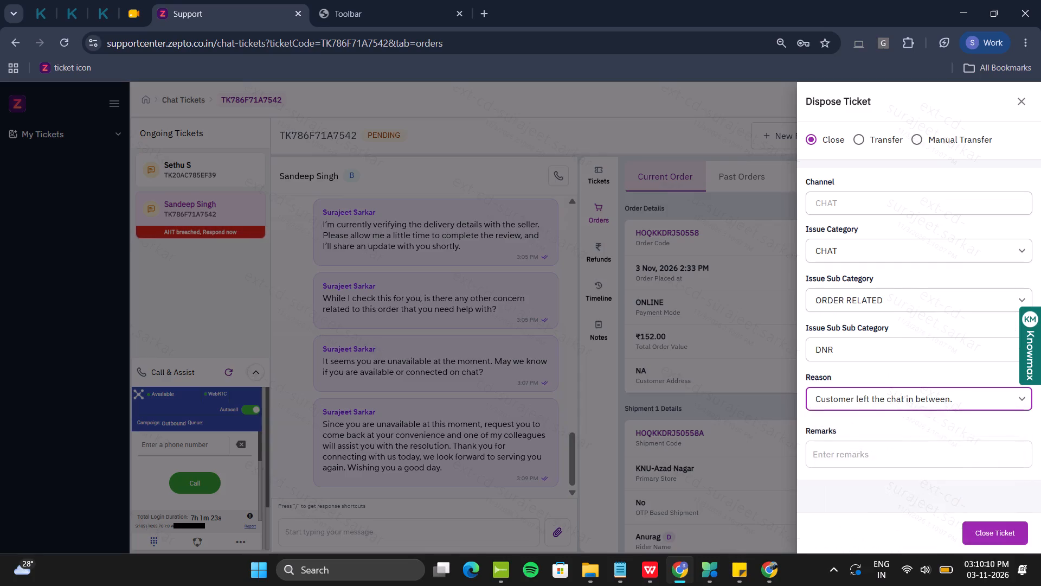
{"action": "left_click", "coordinate": [976, 534]}
{"action": "left_click", "coordinate": [583, 350]}
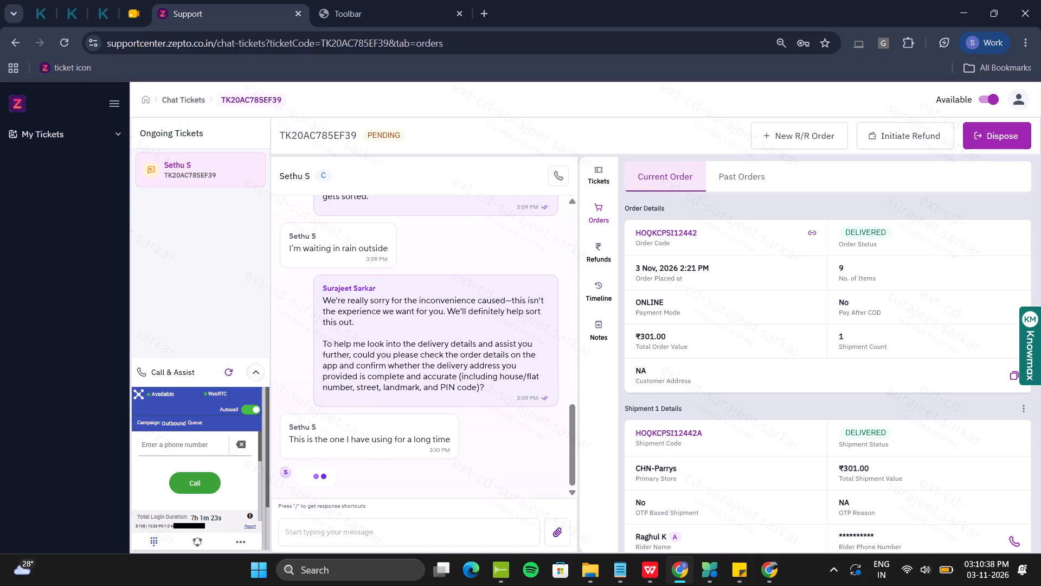
{"action": "scroll", "coordinate": [902, 401], "scroll_direction": "down", "scroll_amount": 2}
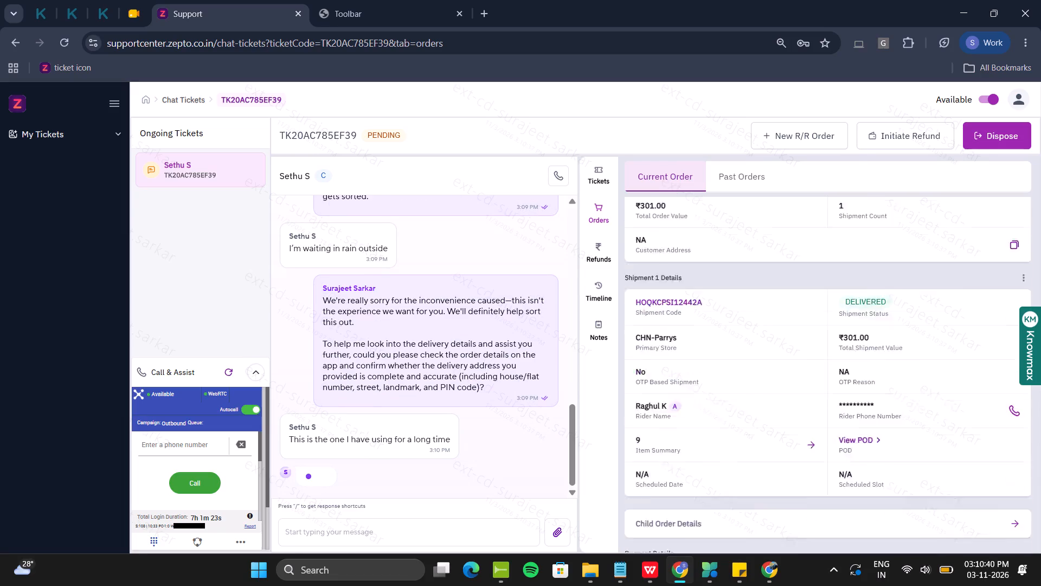
{"action": "left_click", "coordinate": [1013, 269]}
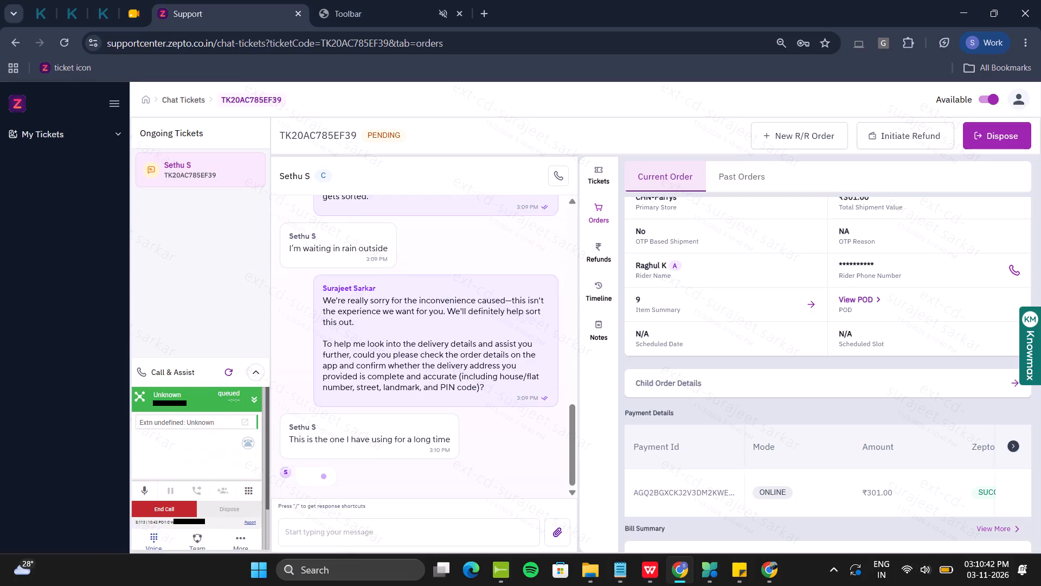
{"action": "left_click", "coordinate": [349, 530]}
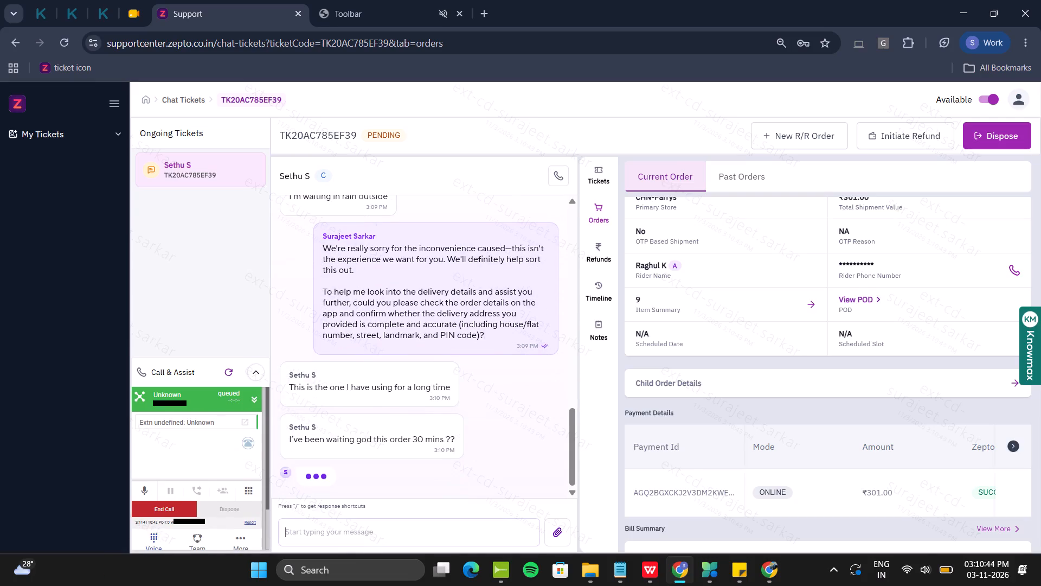
{"action": "key", "text": "super+v"}
{"action": "key", "text": "Left"}
{"action": "key", "text": "Left"}
{"action": "key", "text": "Left"}
{"action": "key", "text": "Left"}
{"action": "key", "text": "Return"}
{"action": "key", "text": "ctrl+v"}
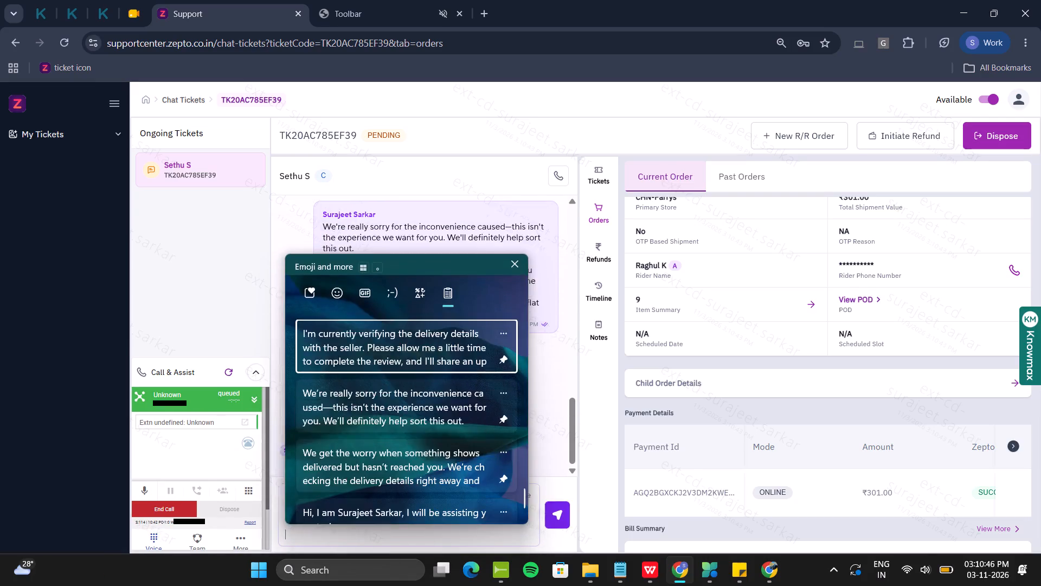
{"action": "key", "text": "space"}
{"action": "key", "text": "Return"}
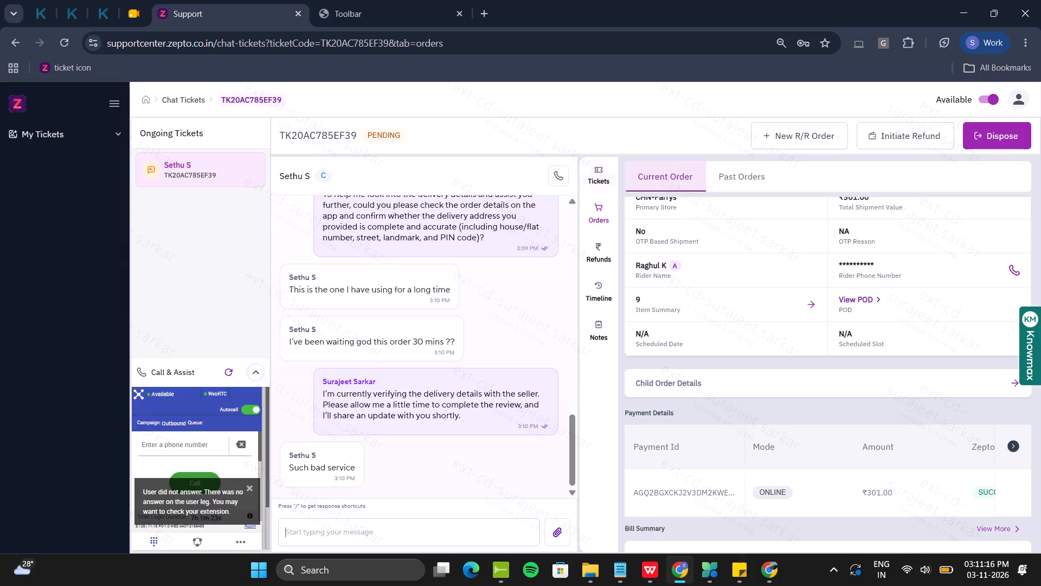
Review the rider call details recorded on the current ticket.
{"action": "left_click", "coordinate": [611, 170]}
{"action": "scroll", "coordinate": [791, 450], "scroll_direction": "down", "scroll_amount": 10}
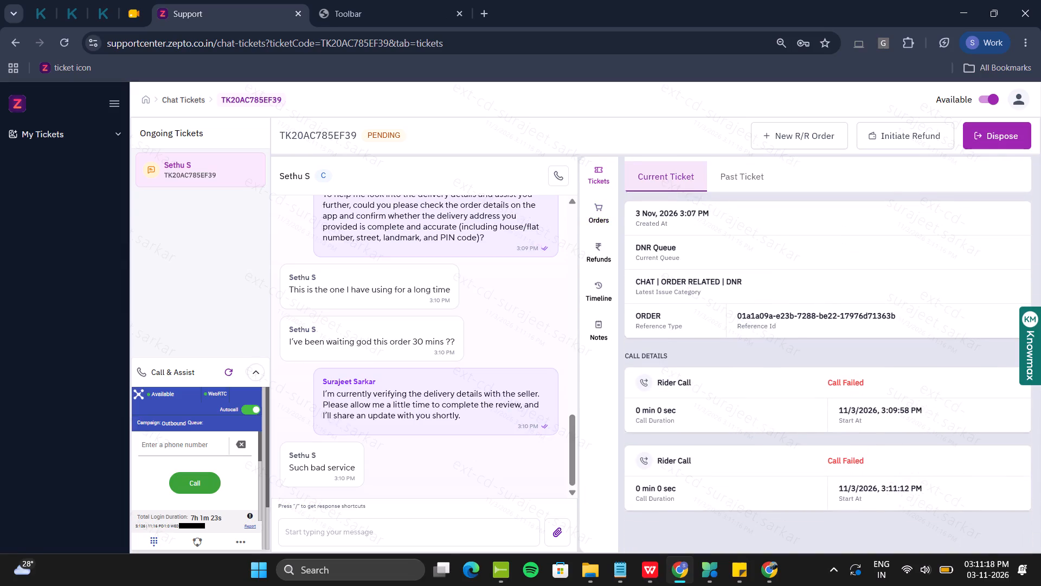
{"action": "double_click", "coordinate": [329, 142]}
{"action": "right_click", "coordinate": [329, 142]}
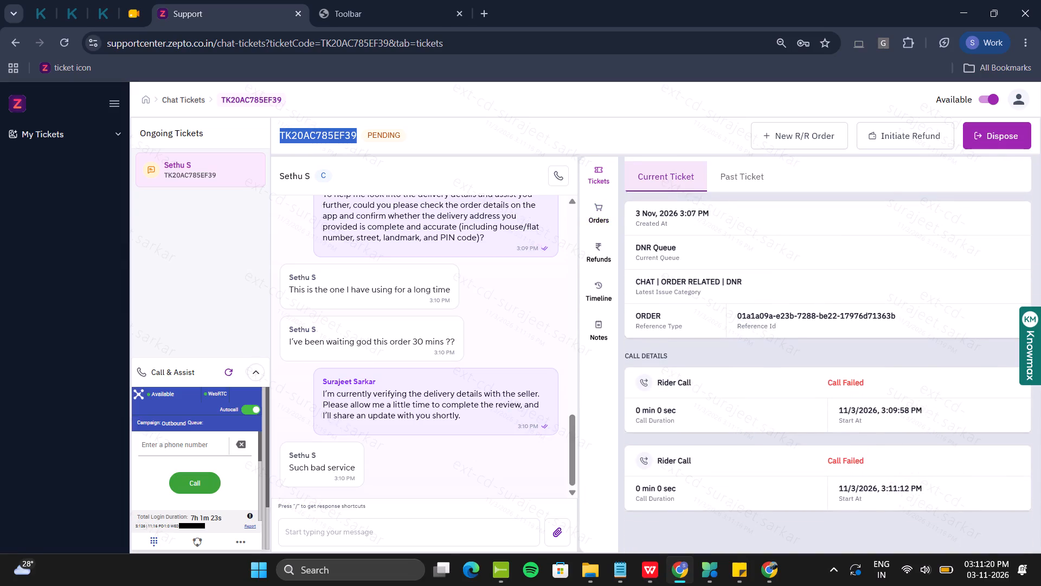
{"action": "left_click", "coordinate": [370, 165]}
{"action": "left_click", "coordinate": [88, 0]}
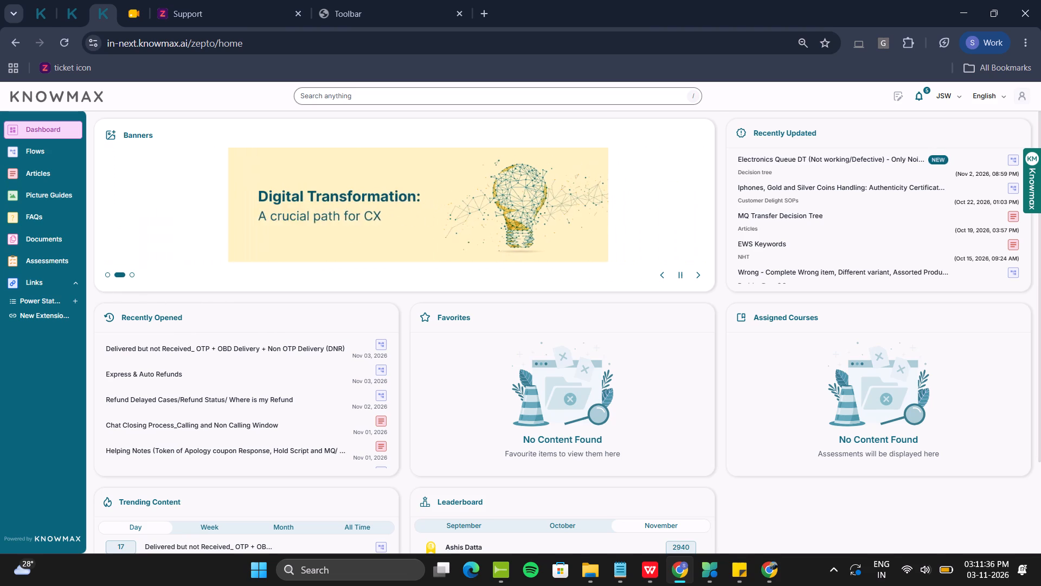
{"action": "left_click", "coordinate": [241, 0]}
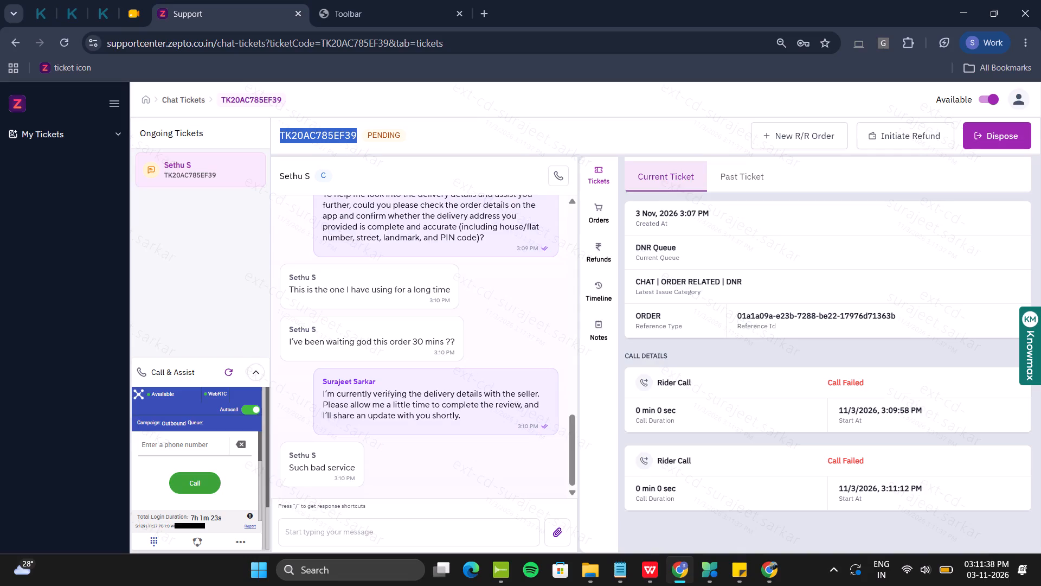
{"action": "left_click", "coordinate": [74, 0]}
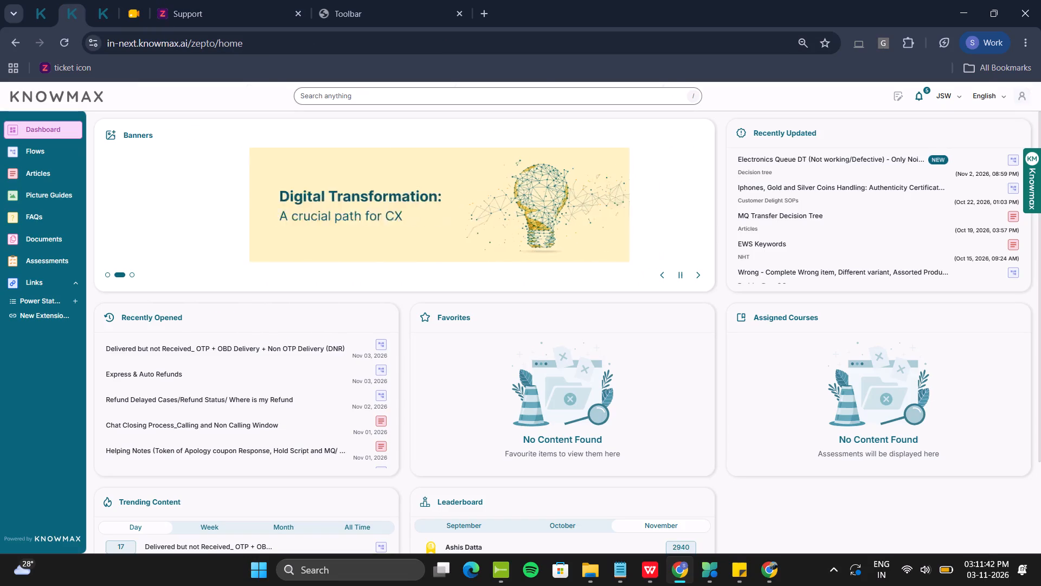
{"action": "left_click", "coordinate": [43, 0]}
{"action": "left_click", "coordinate": [172, 349]}
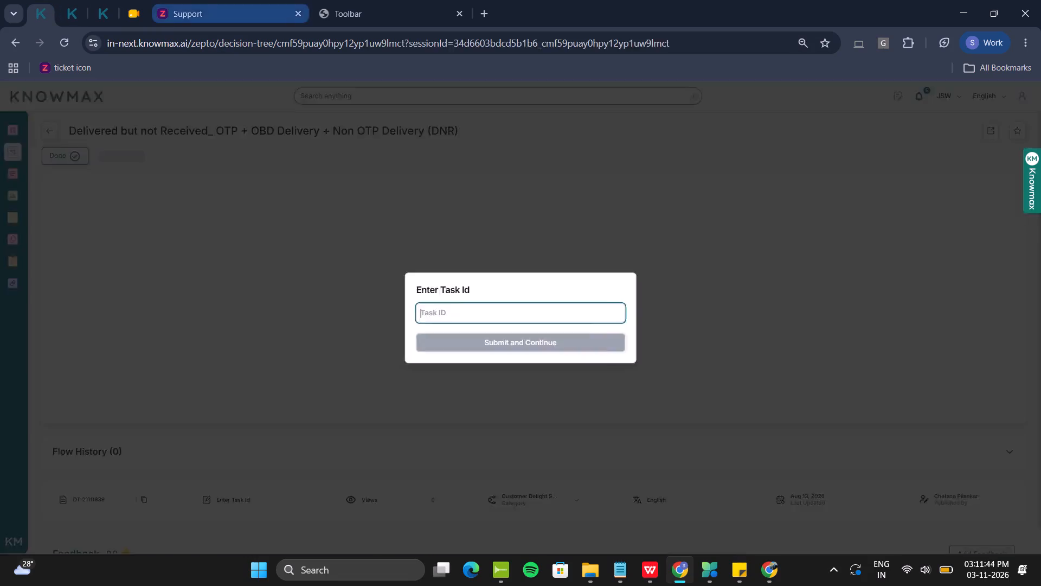
{"action": "left_click", "coordinate": [165, 0]}
{"action": "right_click", "coordinate": [322, 127]}
{"action": "left_click", "coordinate": [357, 145]}
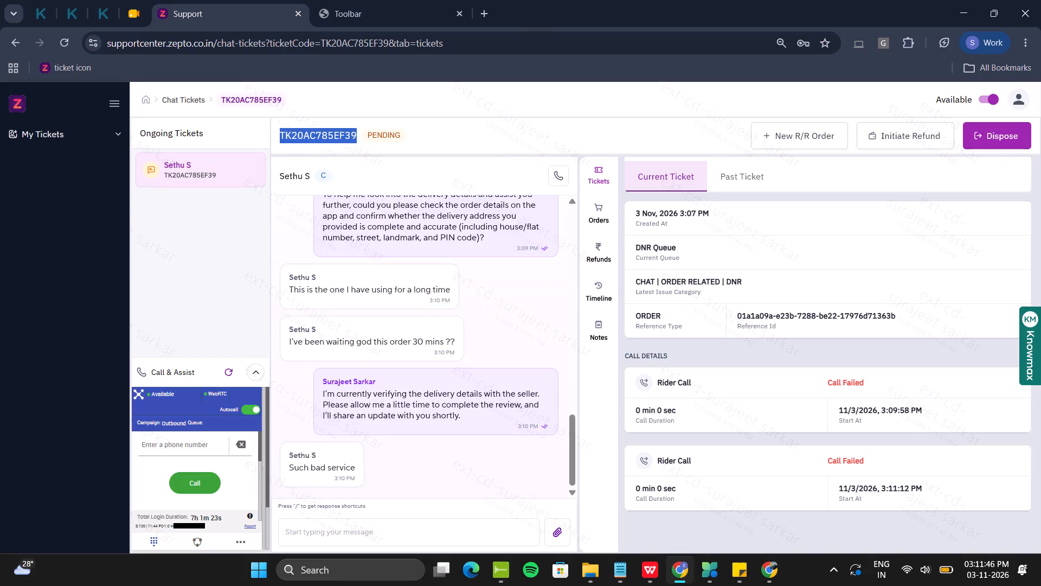
{"action": "left_click", "coordinate": [54, 15]}
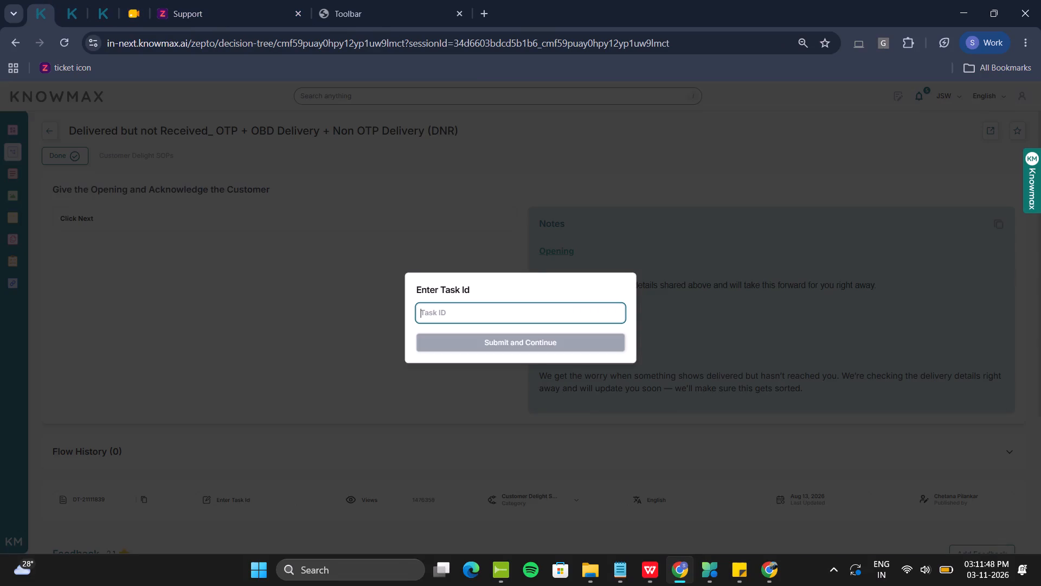
{"action": "right_click", "coordinate": [505, 317]}
{"action": "left_click", "coordinate": [552, 404]}
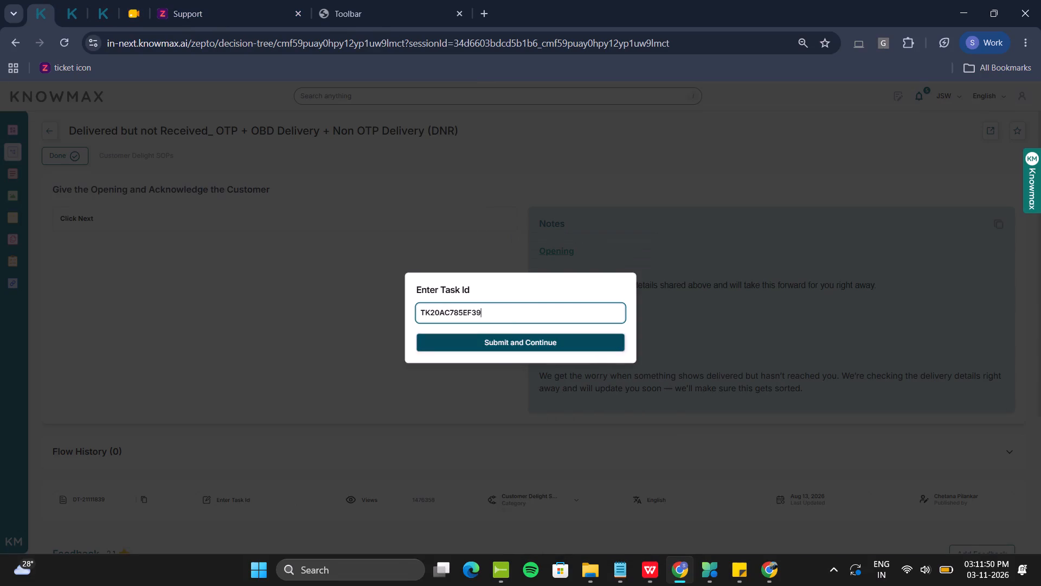
{"action": "left_click", "coordinate": [543, 342]}
Answer the DNR flow's opening, missing-order, address-confirmation and following steps to reach the Resolution responses.
{"action": "left_click", "coordinate": [89, 221]}
{"action": "left_click", "coordinate": [92, 216]}
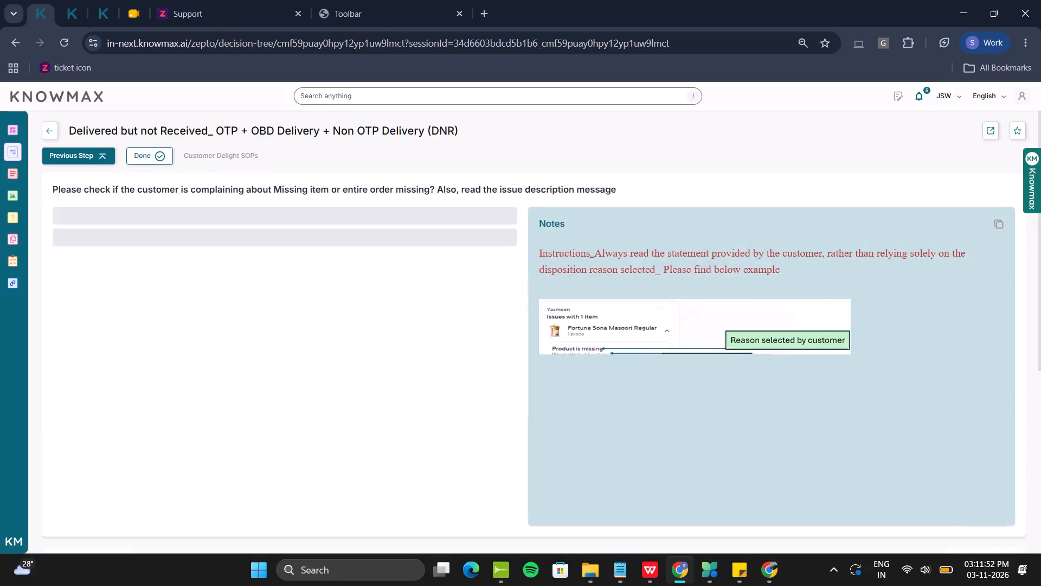
{"action": "left_click", "coordinate": [106, 244]}
{"action": "left_click", "coordinate": [113, 217]}
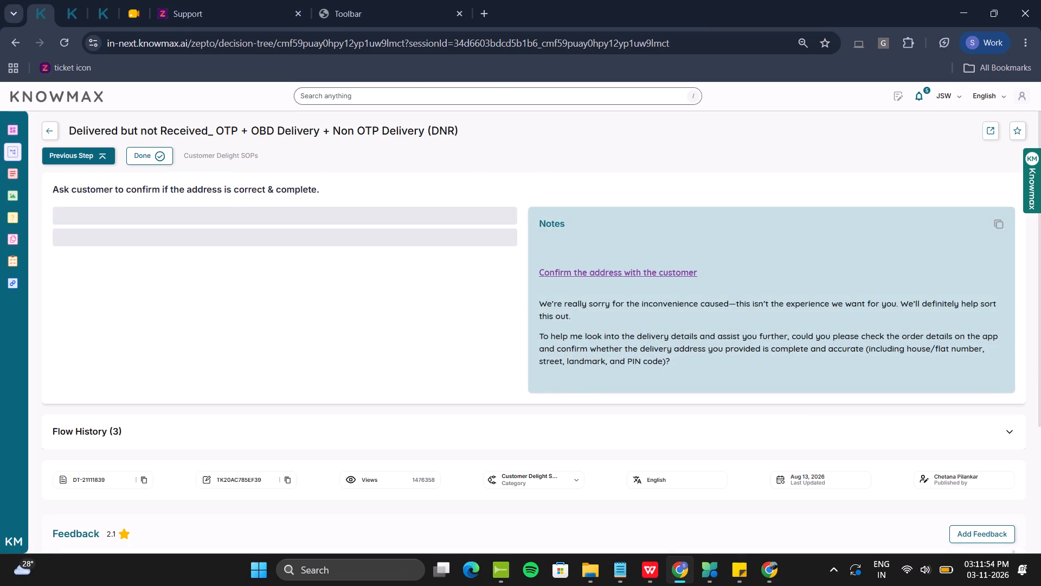
{"action": "left_click", "coordinate": [118, 256]}
{"action": "left_click", "coordinate": [129, 253]}
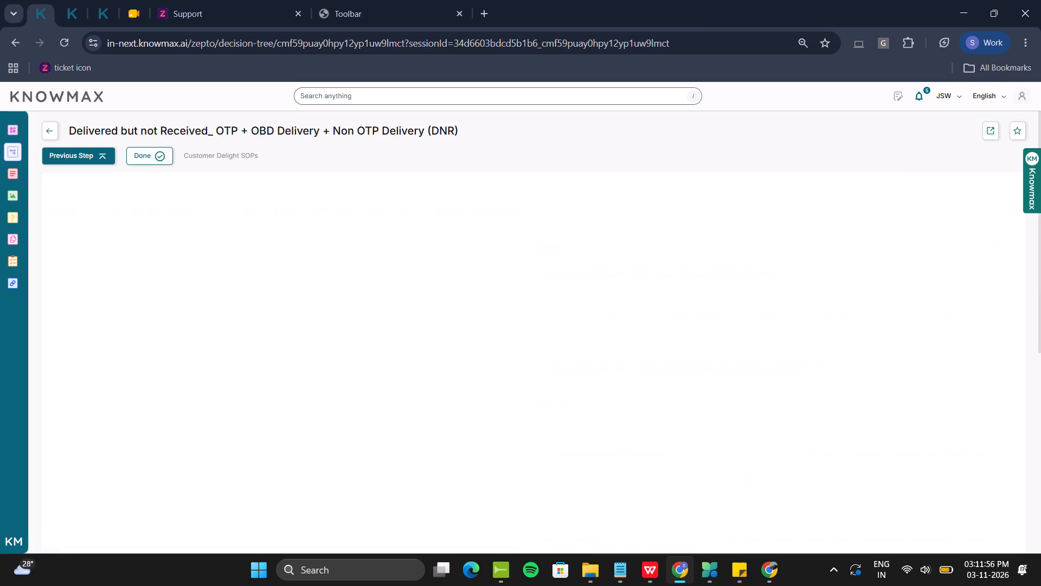
{"action": "left_click", "coordinate": [129, 253]}
{"action": "triple_click", "coordinate": [171, 269]}
{"action": "right_click", "coordinate": [171, 269]}
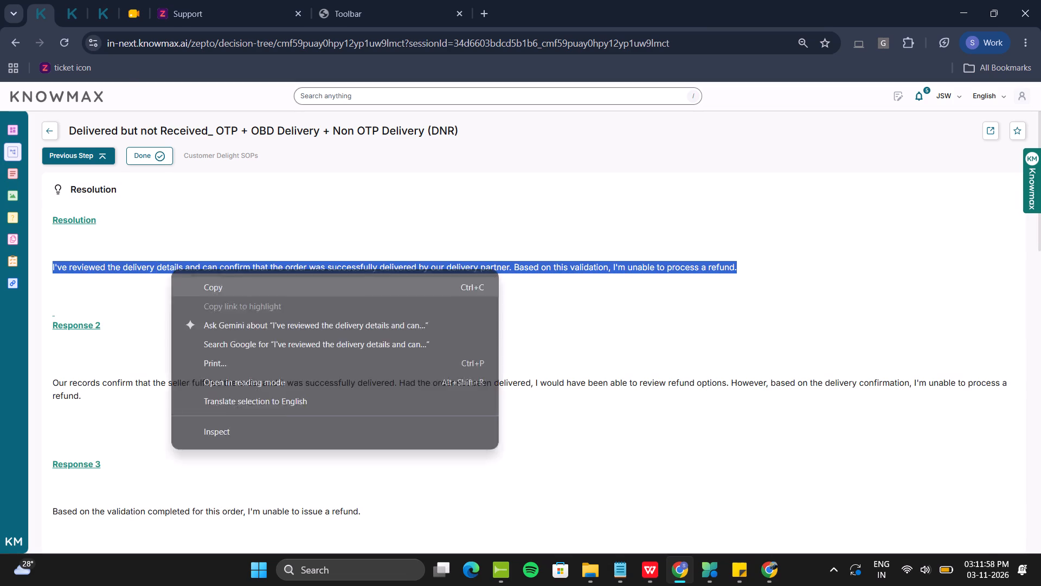
{"action": "left_click", "coordinate": [255, 292]}
{"action": "left_click", "coordinate": [211, 0]}
{"action": "right_click", "coordinate": [374, 539]}
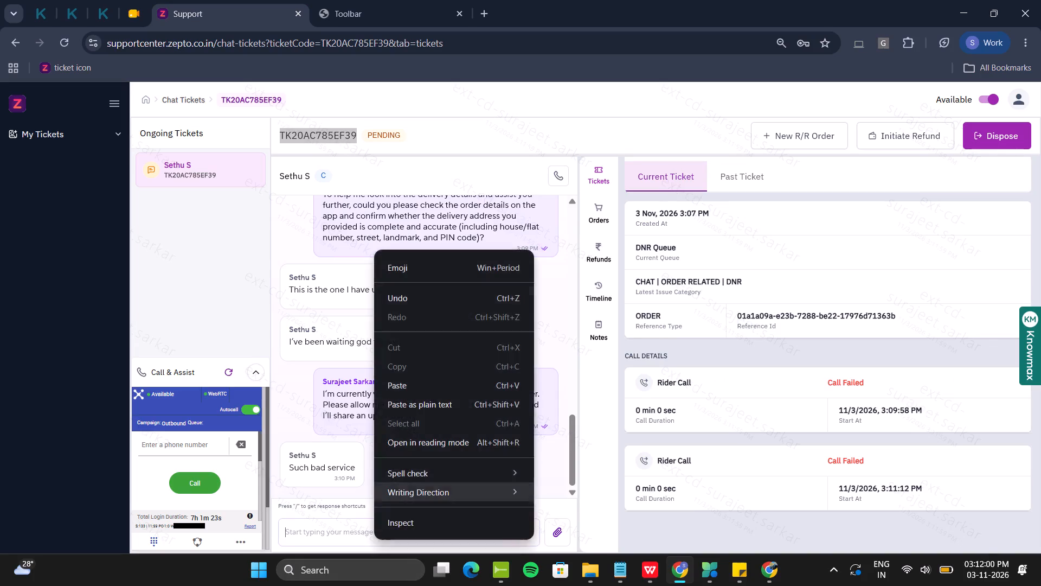
{"action": "left_click", "coordinate": [455, 389]}
{"action": "left_click", "coordinate": [605, 203]}
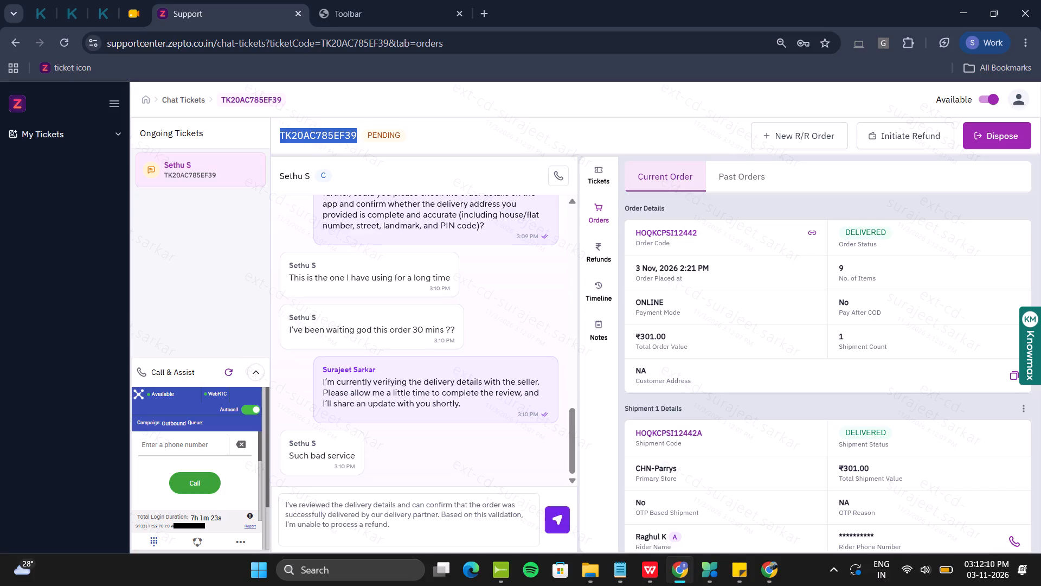
{"action": "left_click", "coordinate": [561, 516]}
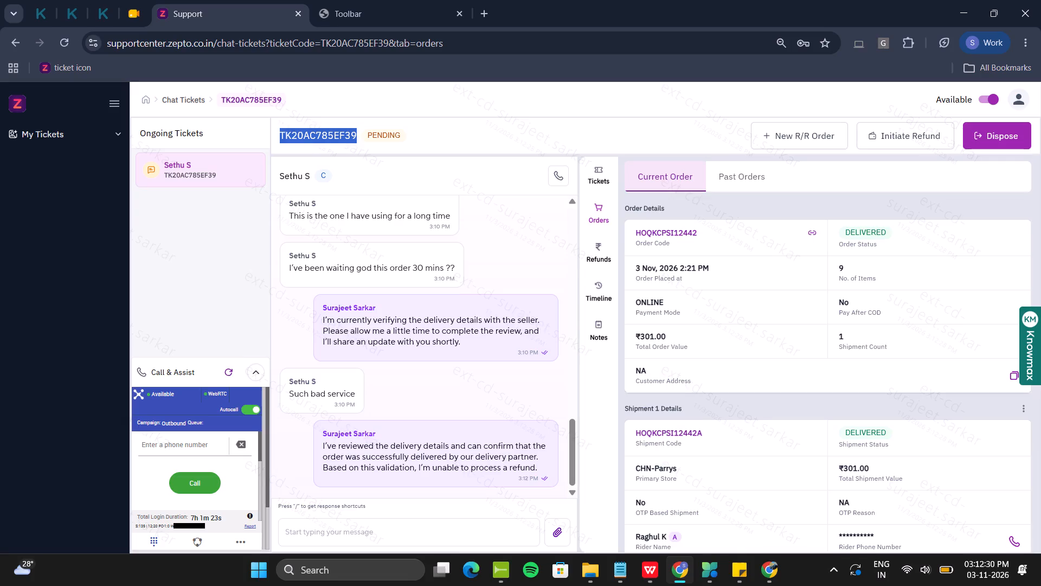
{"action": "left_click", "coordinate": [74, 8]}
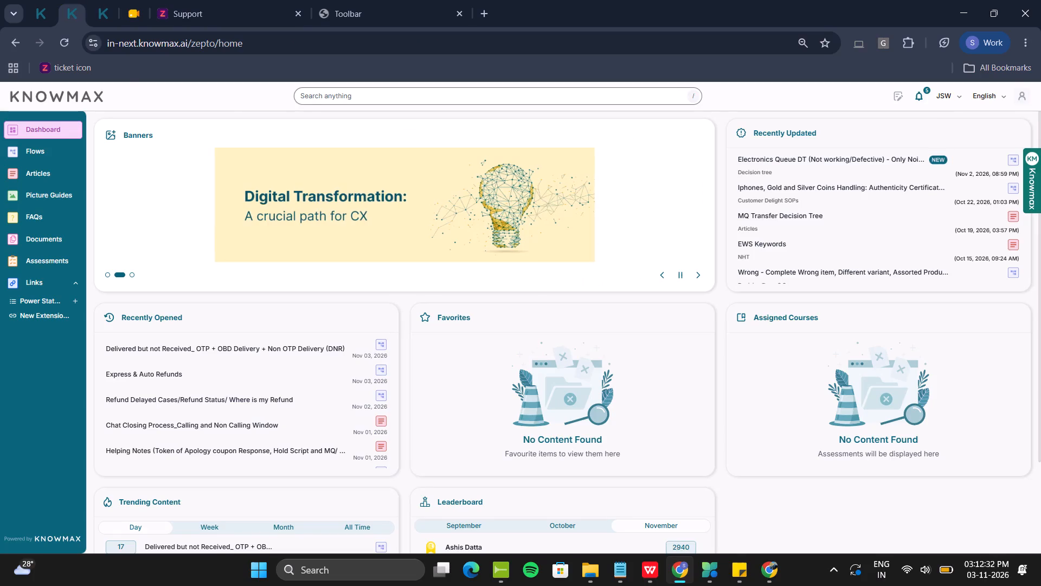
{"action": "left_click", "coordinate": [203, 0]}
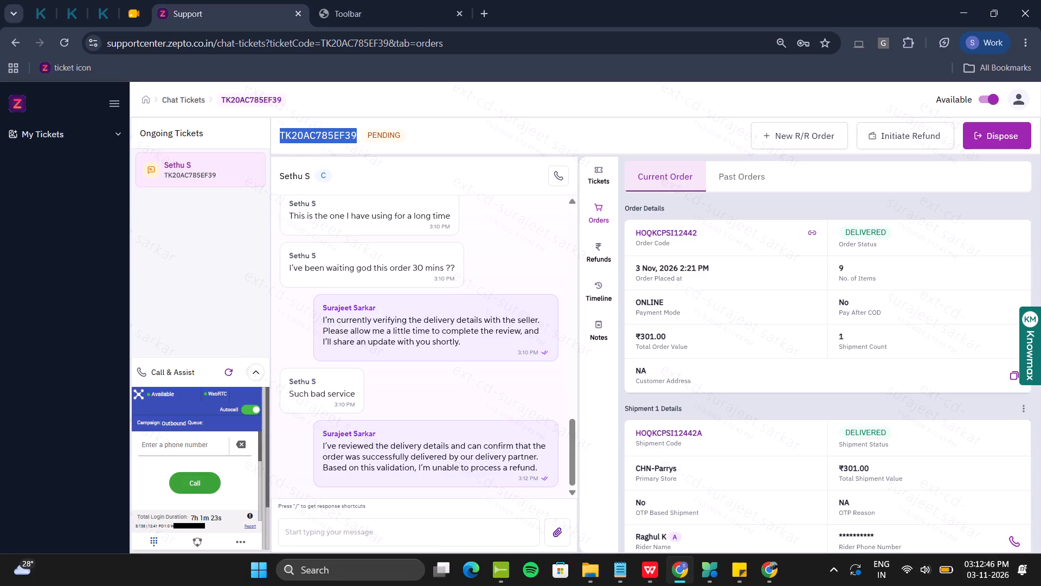
{"action": "left_click", "coordinate": [352, 534]}
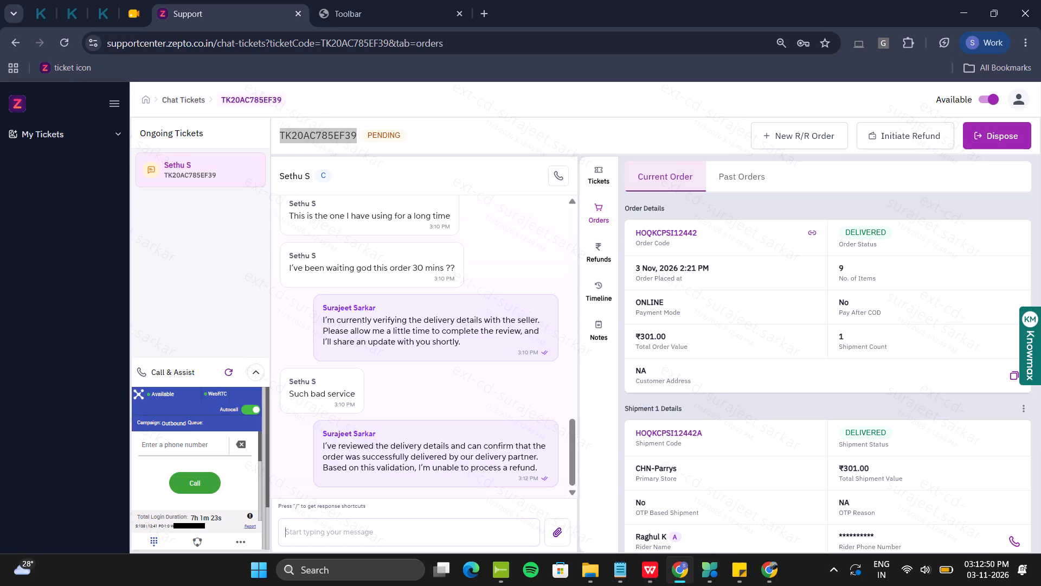
{"action": "left_click", "coordinate": [83, 0]}
{"action": "left_click", "coordinate": [105, 4]}
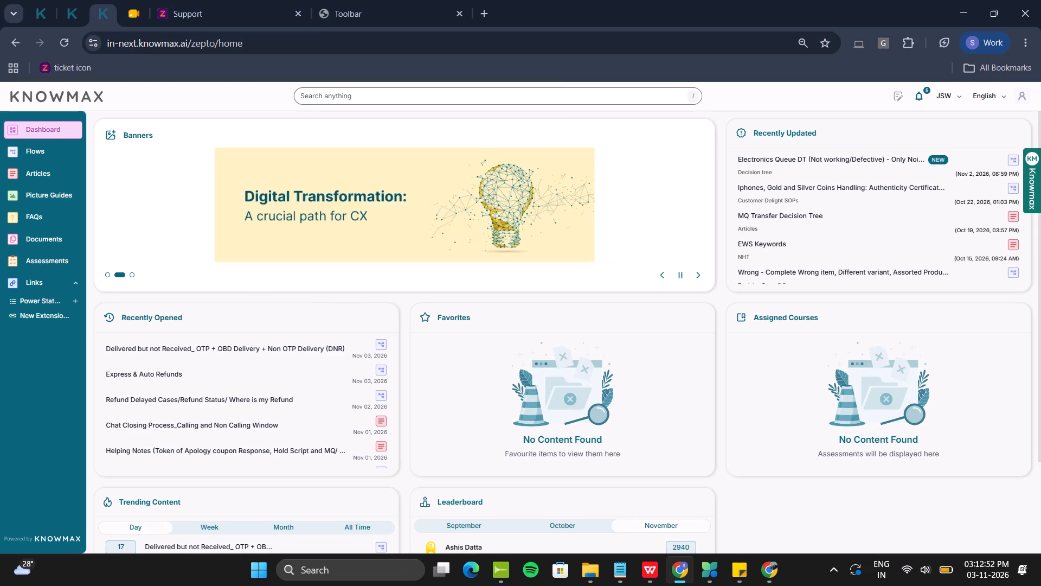
{"action": "left_click", "coordinate": [45, 7]}
{"action": "scroll", "coordinate": [264, 339], "scroll_direction": "down", "scroll_amount": 3}
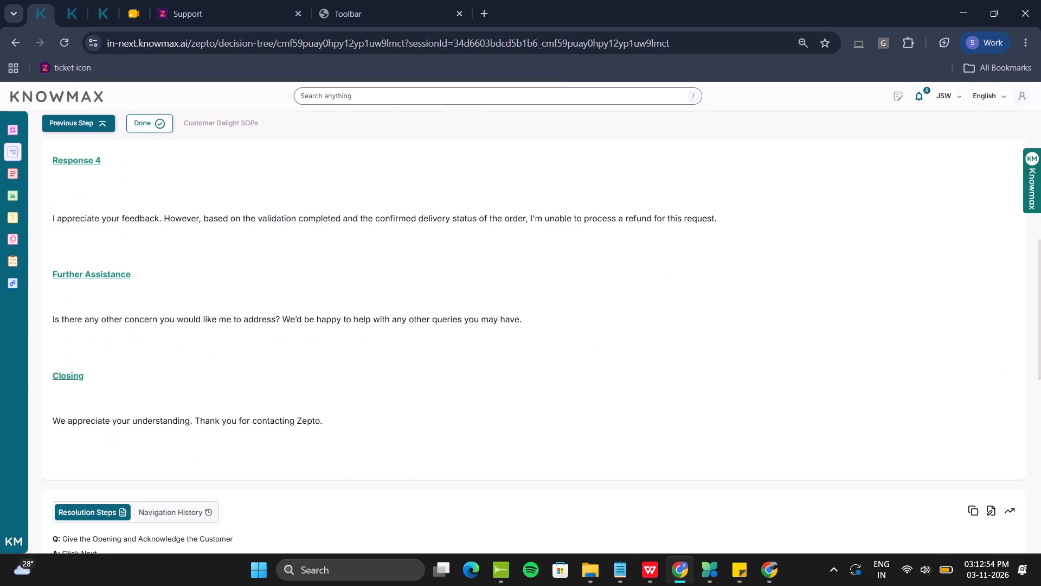
{"action": "left_click", "coordinate": [250, 325]}
{"action": "triple_click", "coordinate": [246, 320]}
{"action": "right_click", "coordinate": [246, 320]}
{"action": "left_click", "coordinate": [283, 337]}
{"action": "left_click", "coordinate": [190, 0]}
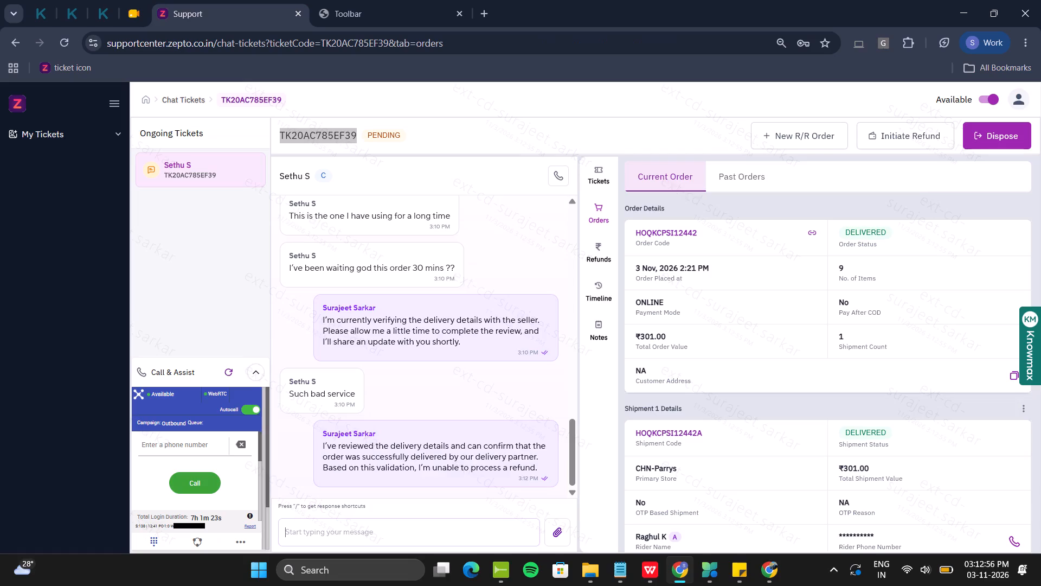
{"action": "right_click", "coordinate": [358, 539]}
{"action": "left_click", "coordinate": [427, 399]}
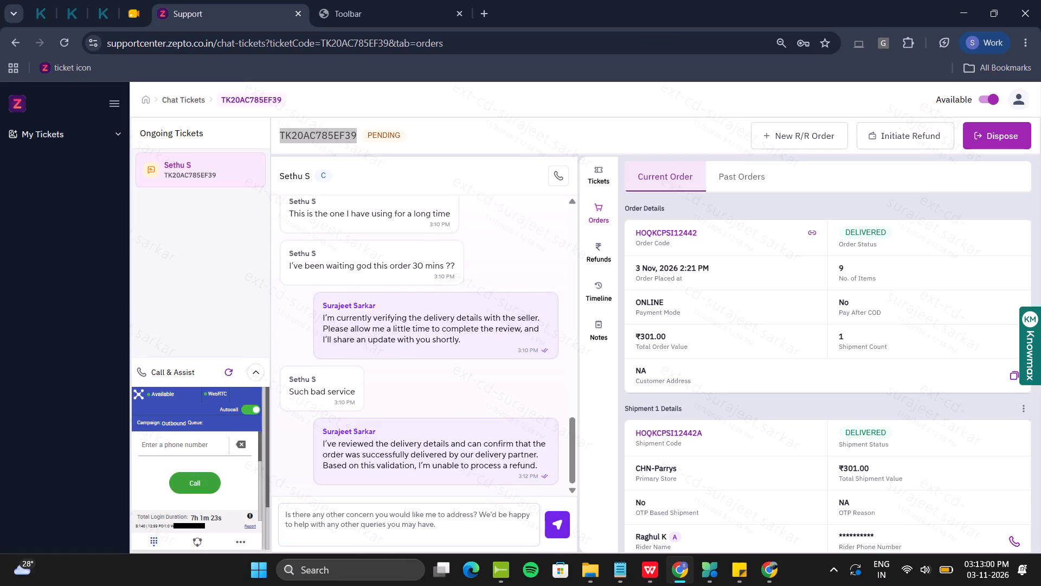
{"action": "left_click", "coordinate": [555, 521]}
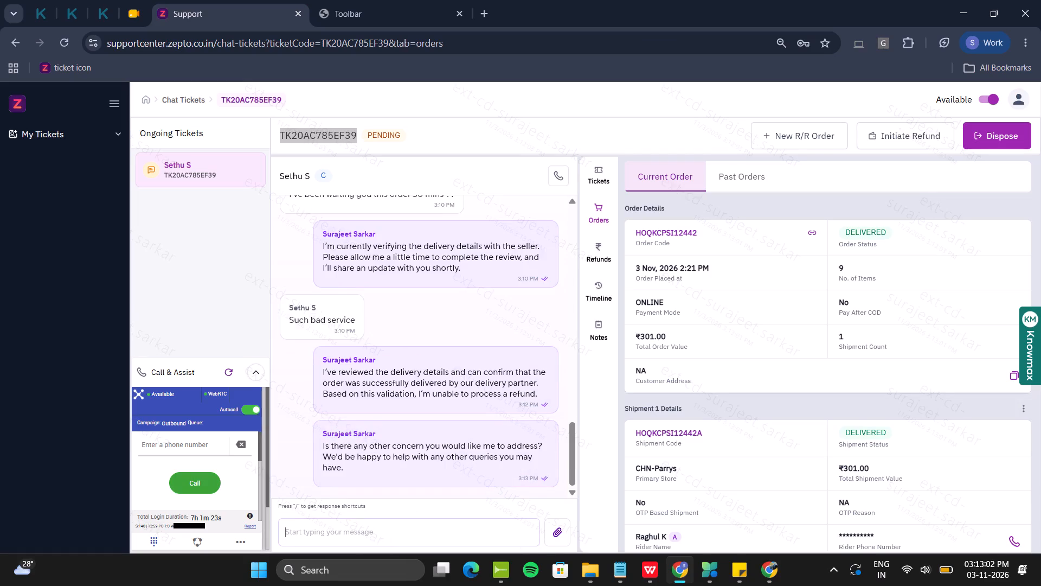
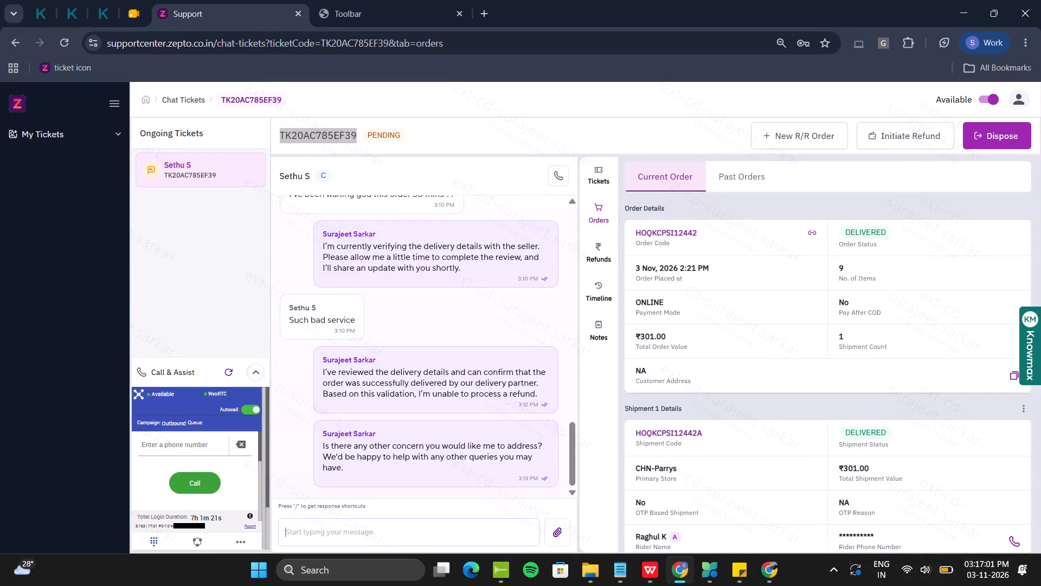
{"action": "left_click", "coordinate": [35, 5]}
{"action": "triple_click", "coordinate": [211, 421]}
{"action": "right_click", "coordinate": [211, 421]}
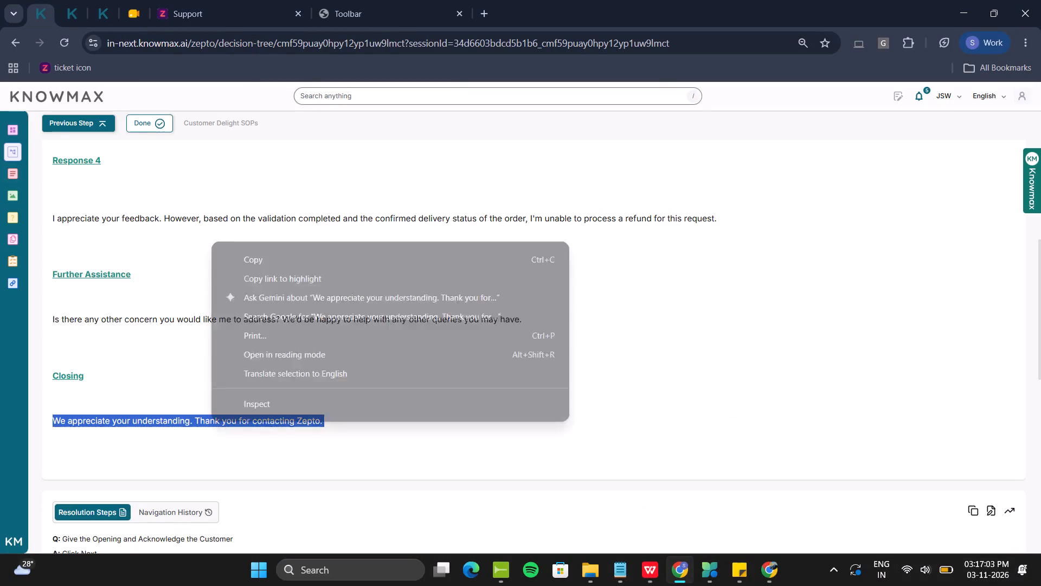
{"action": "left_click", "coordinate": [328, 263]}
{"action": "left_click", "coordinate": [256, 18]}
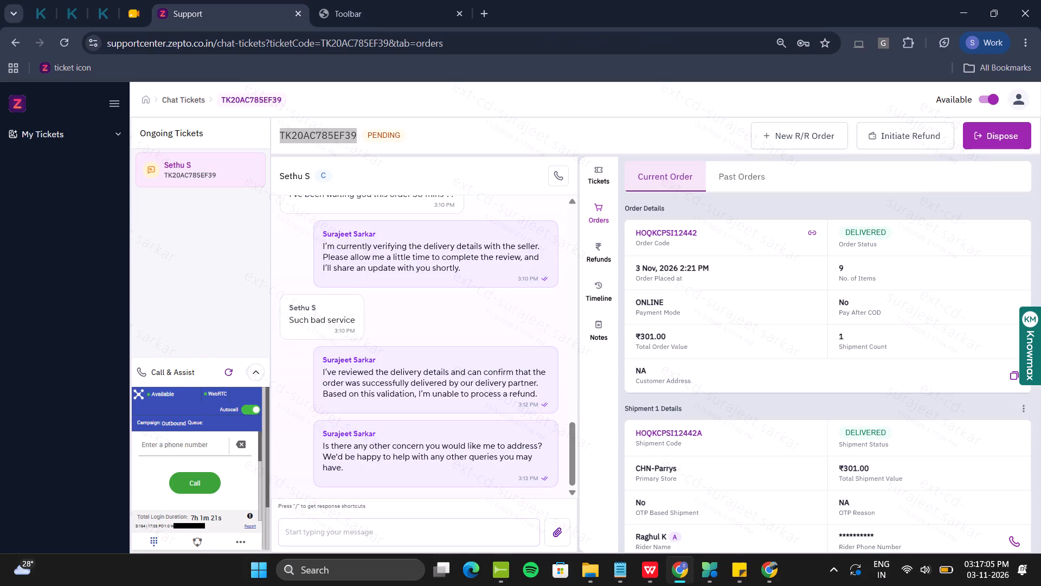
{"action": "right_click", "coordinate": [379, 540]}
{"action": "left_click", "coordinate": [422, 409]}
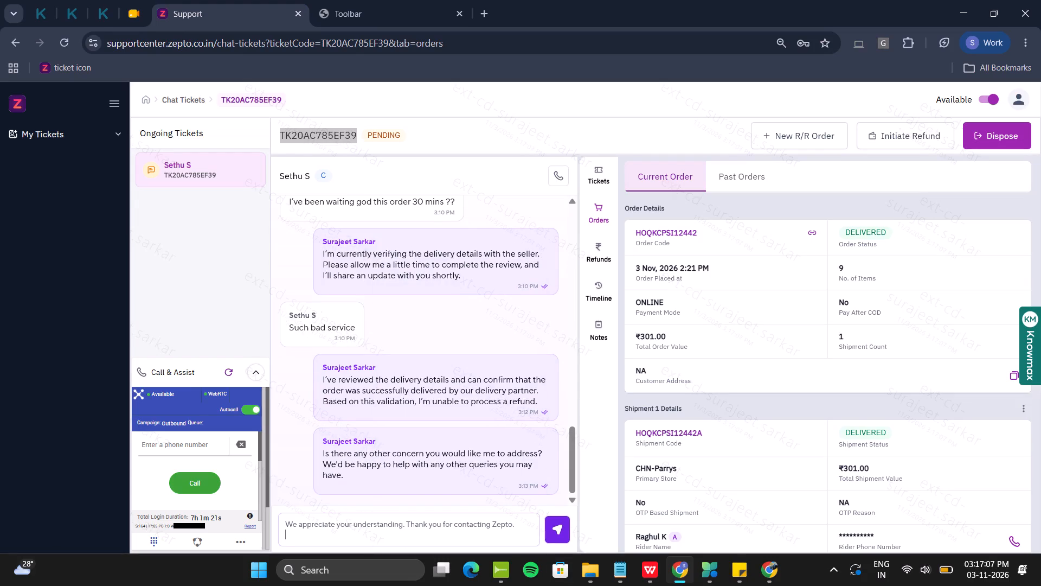
{"action": "left_click", "coordinate": [557, 523]}
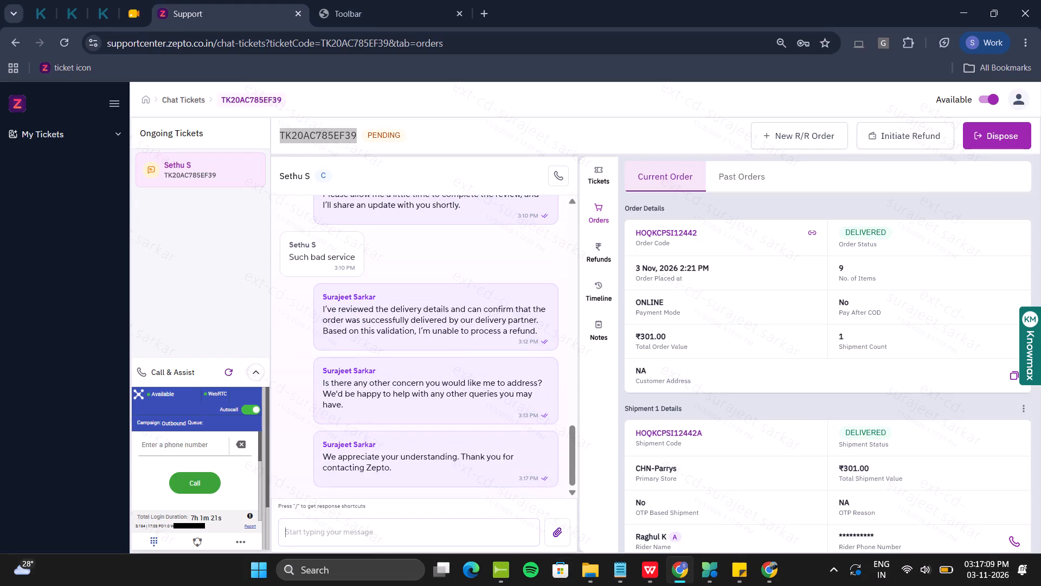
{"action": "left_click", "coordinate": [1021, 134]}
{"action": "left_click", "coordinate": [819, 137]}
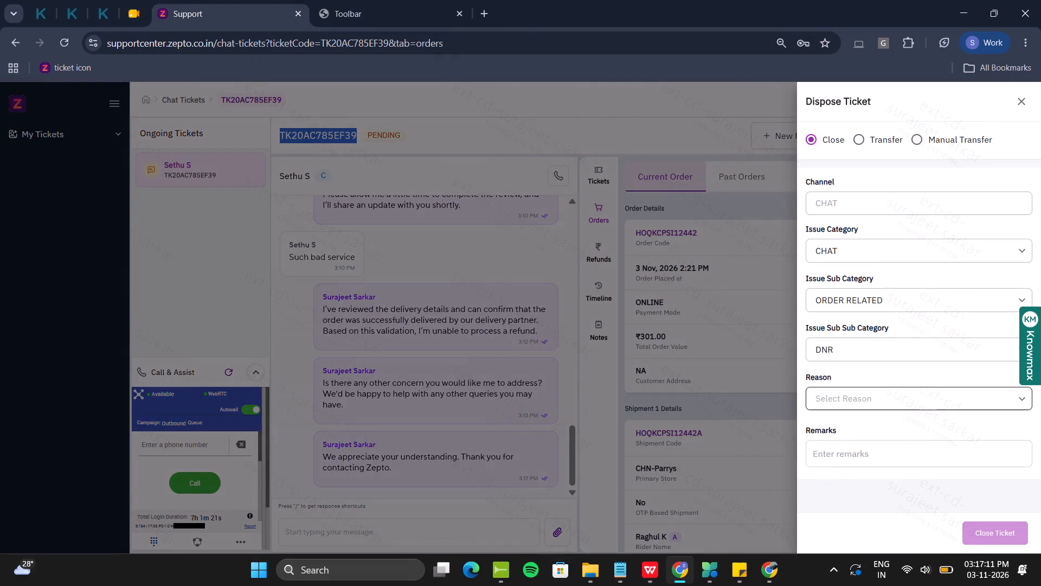
{"action": "left_click", "coordinate": [863, 398]}
{"action": "type", "text": "den"}
{"action": "left_click", "coordinate": [881, 479]}
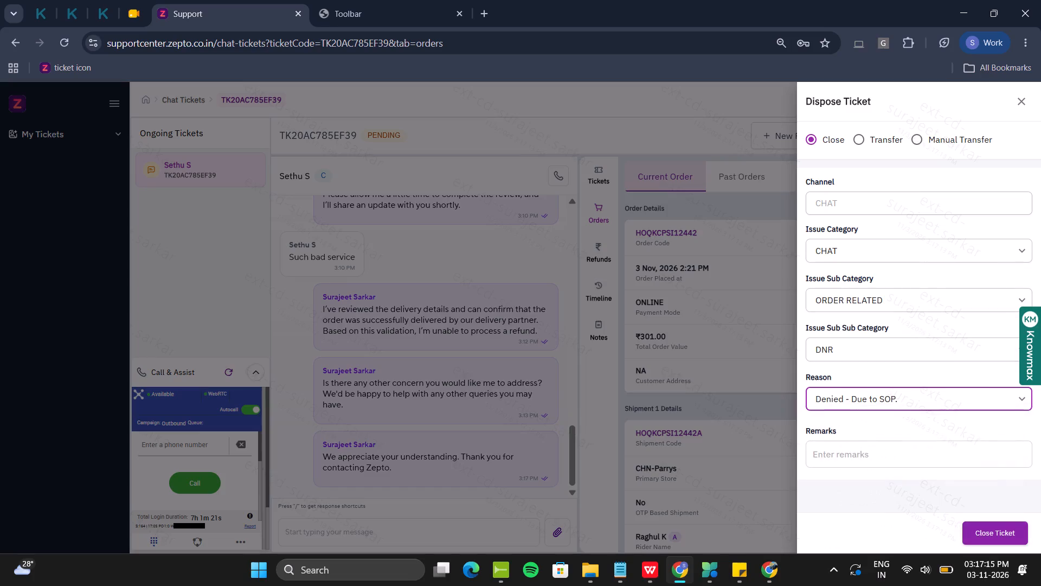
{"action": "left_click", "coordinate": [989, 529]}
{"action": "left_click", "coordinate": [587, 360]}
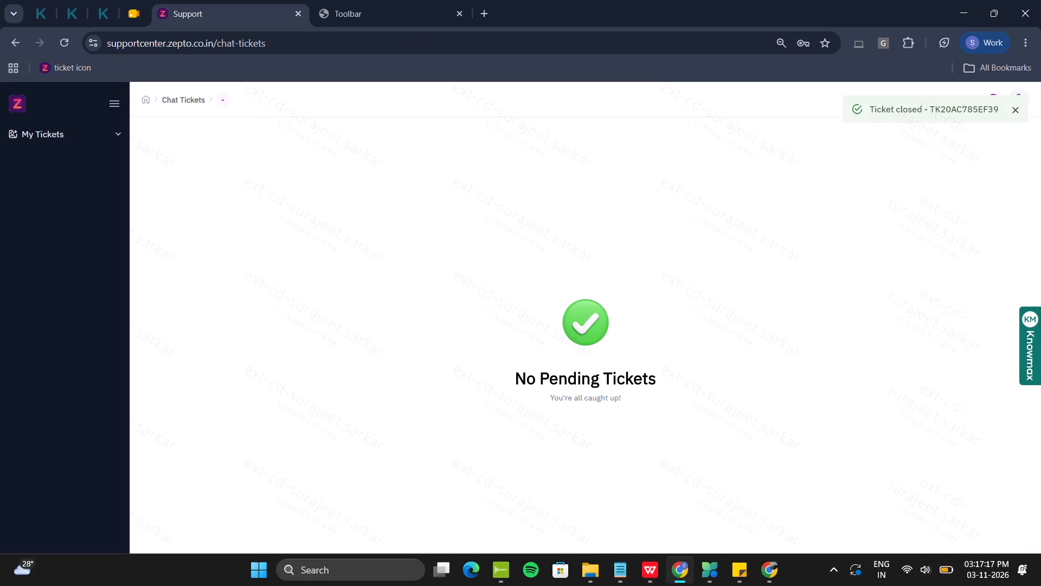
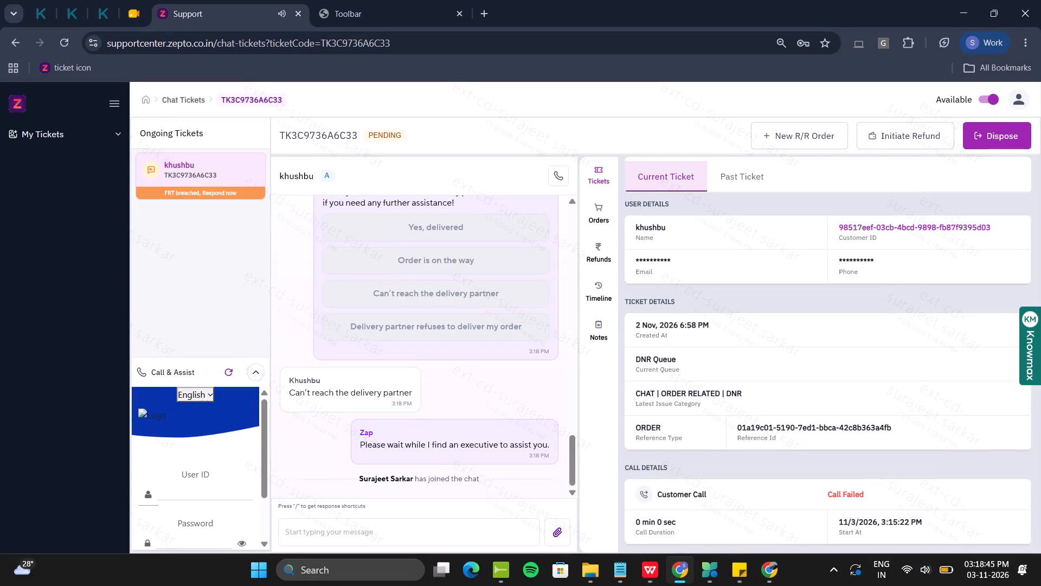
{"action": "left_click", "coordinate": [375, 528]}
{"action": "key", "text": "super+v"}
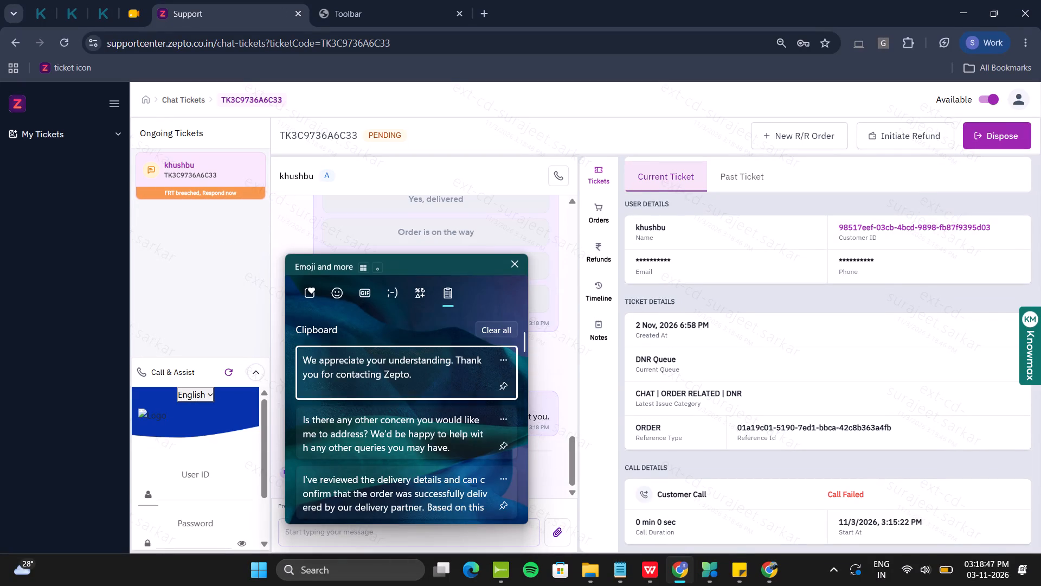
{"action": "key", "text": "Left"}
{"action": "key", "text": "Return"}
{"action": "key", "text": "ctrl+v"}
{"action": "key", "text": "space"}
{"action": "key", "text": "Return"}
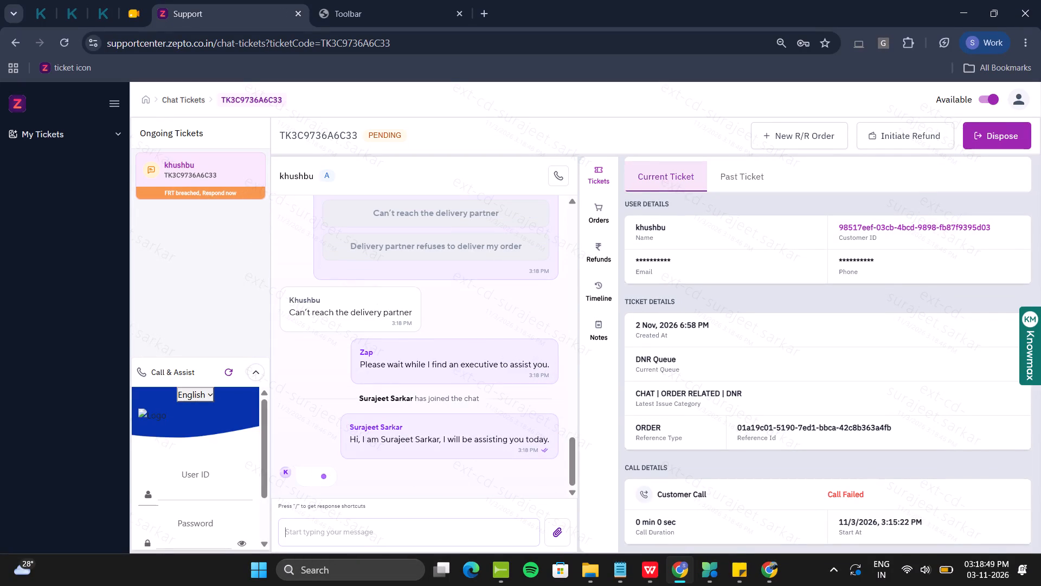
{"action": "key", "text": "super+v"}
{"action": "key", "text": "Left"}
{"action": "key", "text": "Left"}
{"action": "key", "text": "Return"}
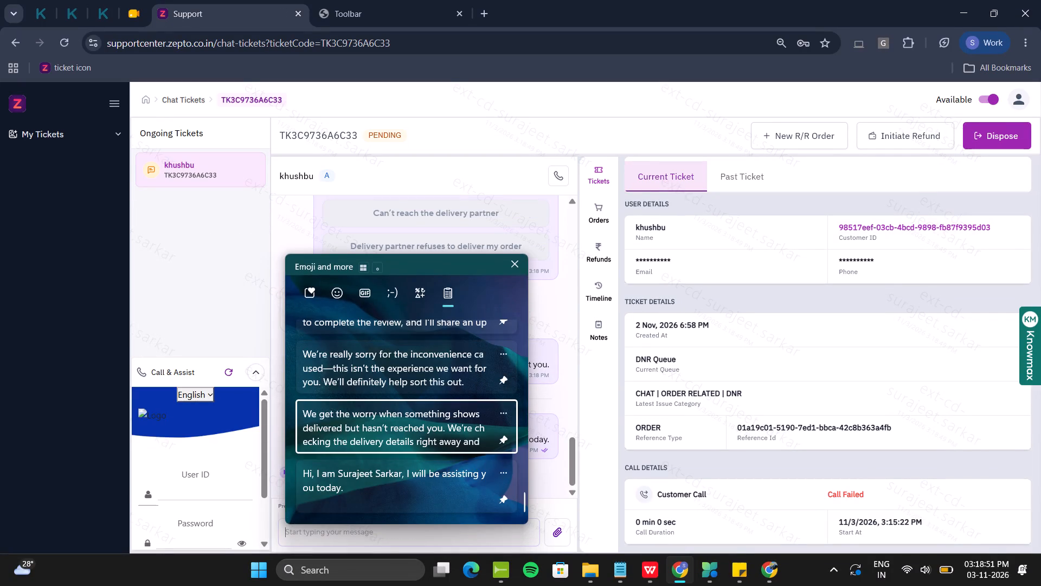
{"action": "key", "text": "ctrl+v"}
{"action": "key", "text": "space"}
{"action": "key", "text": "Return"}
{"action": "key", "text": "ctrl+r"}
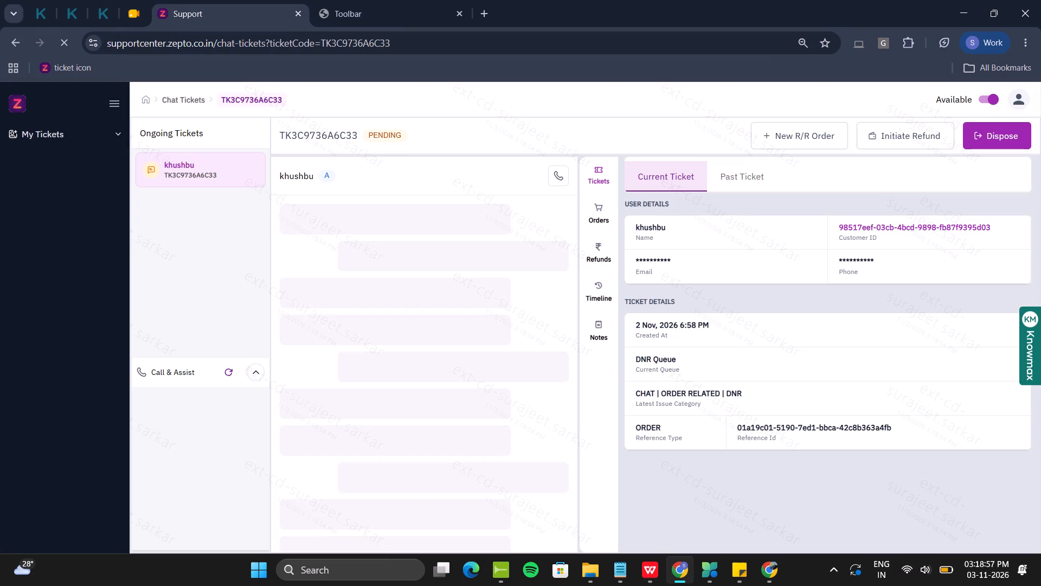
{"action": "scroll", "coordinate": [765, 463], "scroll_direction": "down", "scroll_amount": 6}
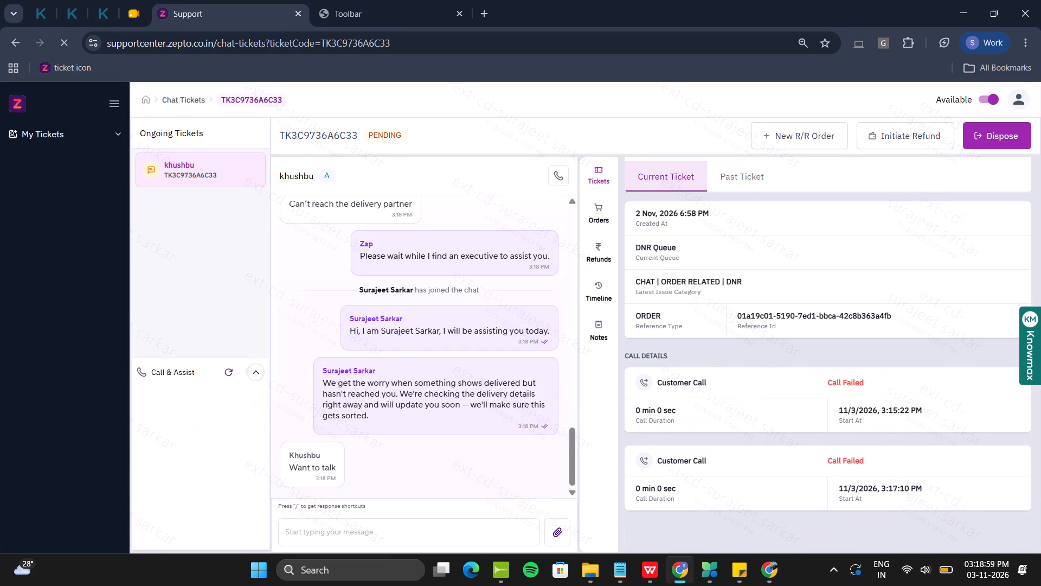
{"action": "scroll", "coordinate": [493, 383], "scroll_direction": "up", "scroll_amount": 8}
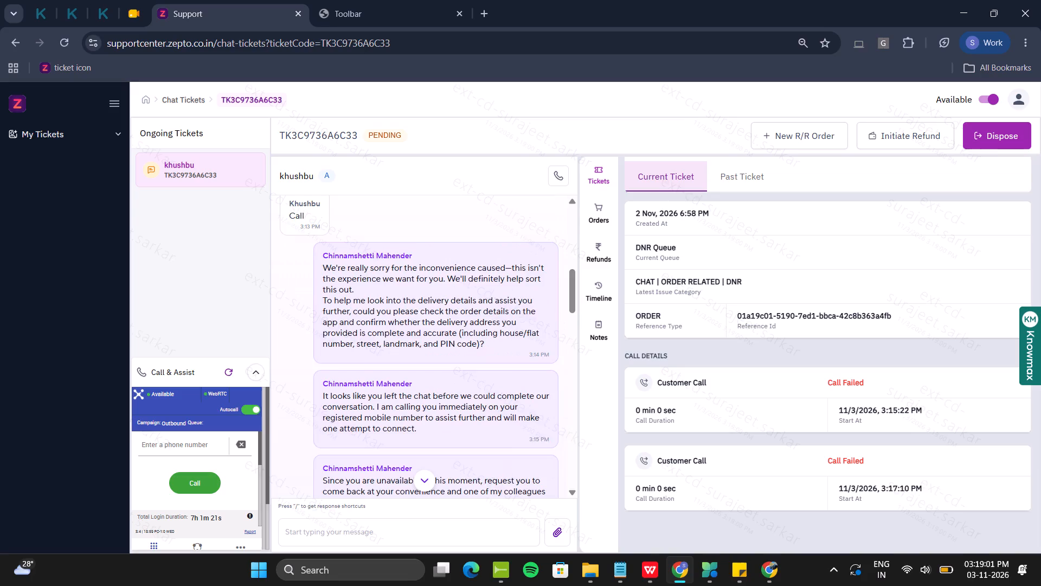
{"action": "scroll", "coordinate": [494, 364], "scroll_direction": "up", "scroll_amount": 1}
{"action": "left_click", "coordinate": [567, 162]}
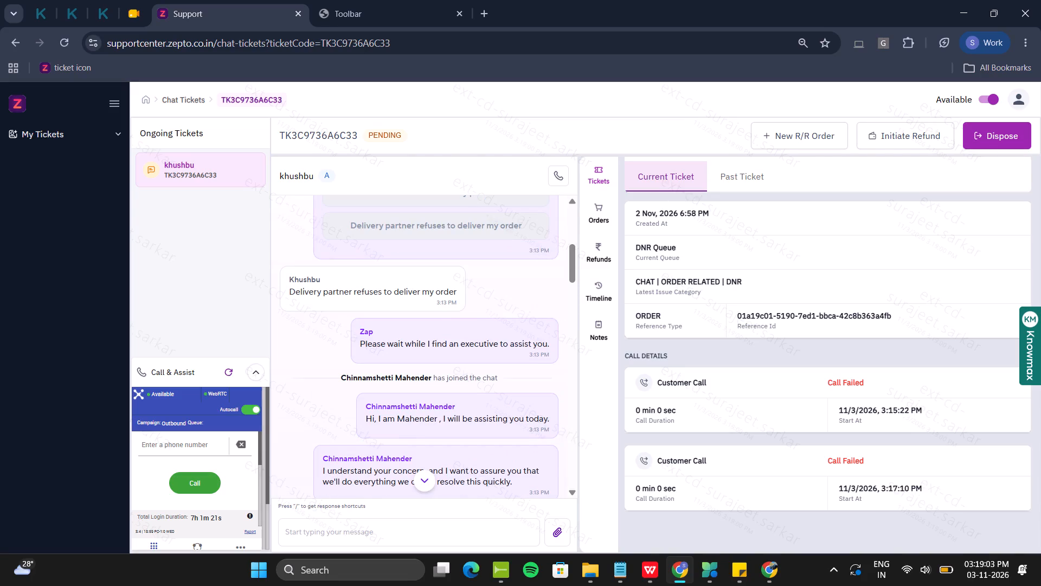
{"action": "left_click", "coordinate": [559, 184]}
{"action": "left_click", "coordinate": [571, 200]}
Review the ticket's current order and shipment details along with the latest chat messages.
{"action": "left_click", "coordinate": [603, 211]}
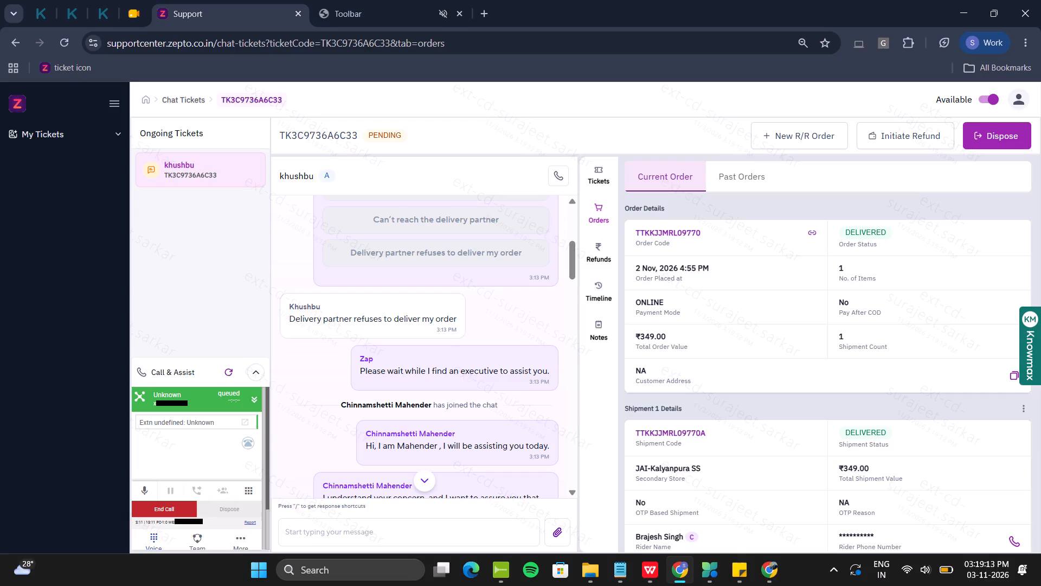
{"action": "scroll", "coordinate": [474, 423], "scroll_direction": "down", "scroll_amount": 3}
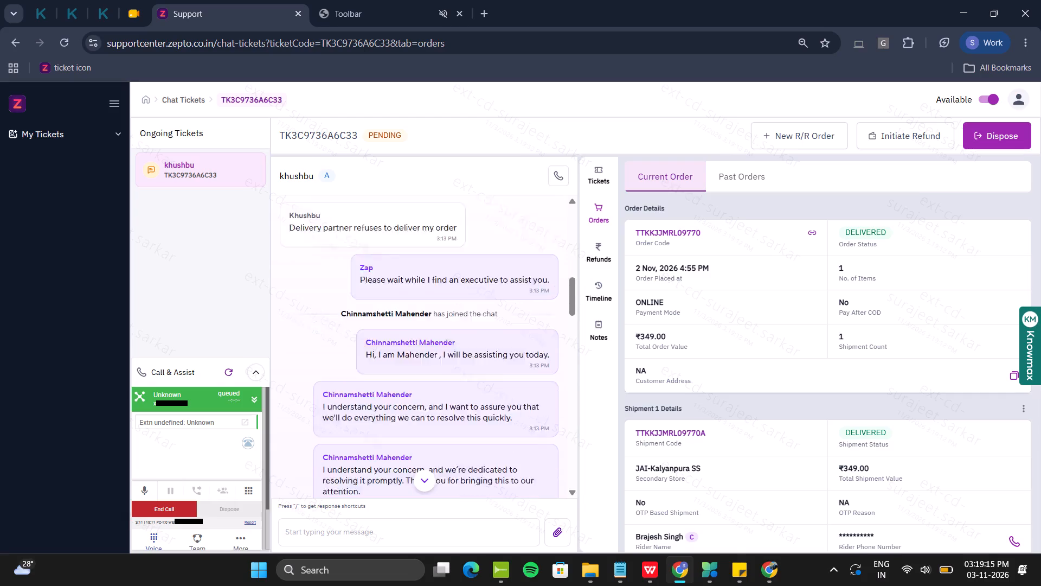
{"action": "scroll", "coordinate": [474, 423], "scroll_direction": "down", "scroll_amount": 13}
{"action": "left_click", "coordinate": [529, 529]}
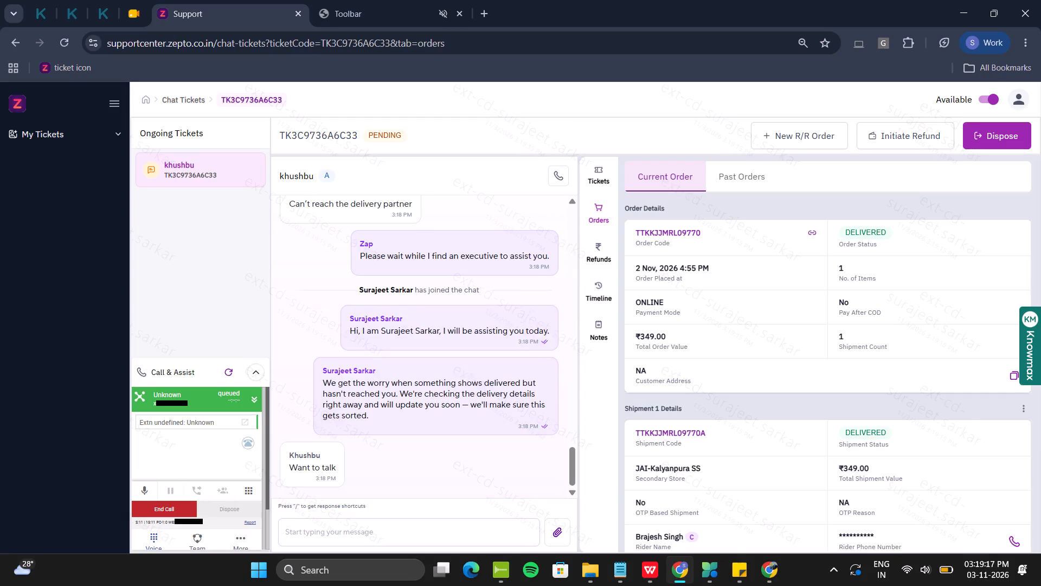
Unmute the Toolbar site and reload the support ticket page to restore the call connection.
{"action": "left_click", "coordinate": [65, 46]}
{"action": "left_click", "coordinate": [407, 0]}
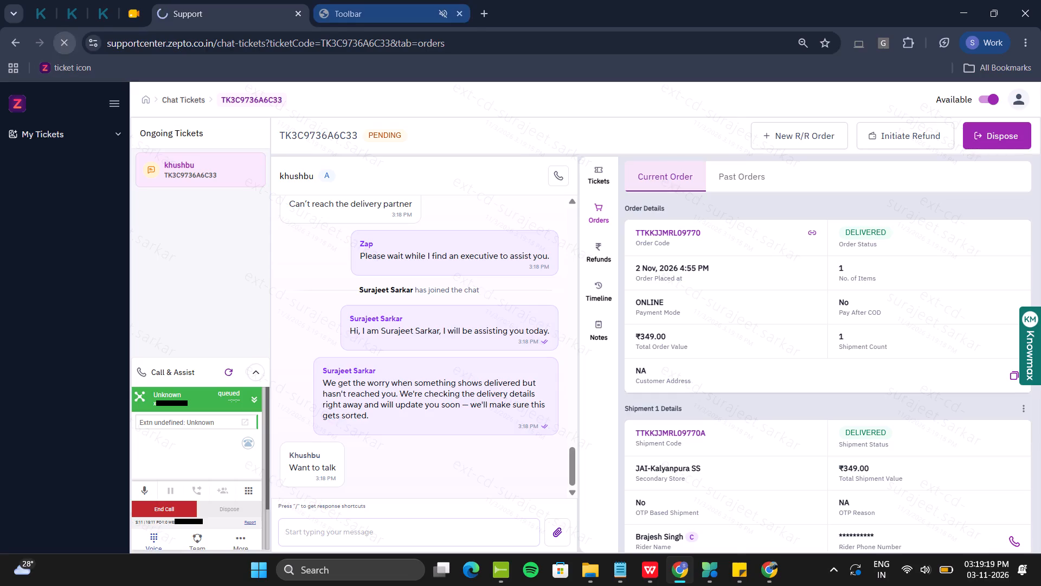
{"action": "right_click", "coordinate": [384, 13]}
{"action": "left_click", "coordinate": [466, 167]}
{"action": "left_click", "coordinate": [232, 0]}
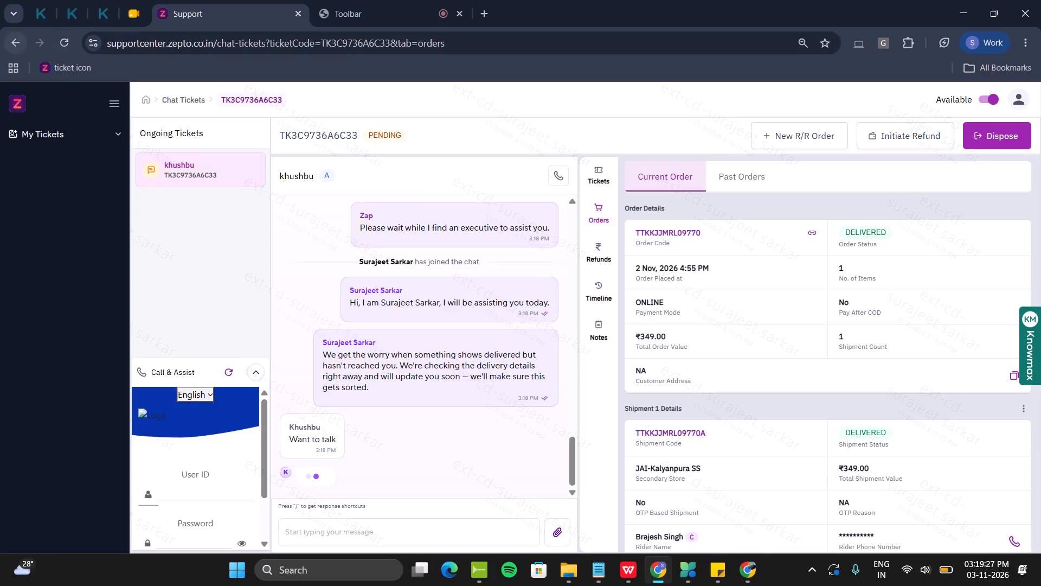
{"action": "left_click", "coordinate": [69, 46]}
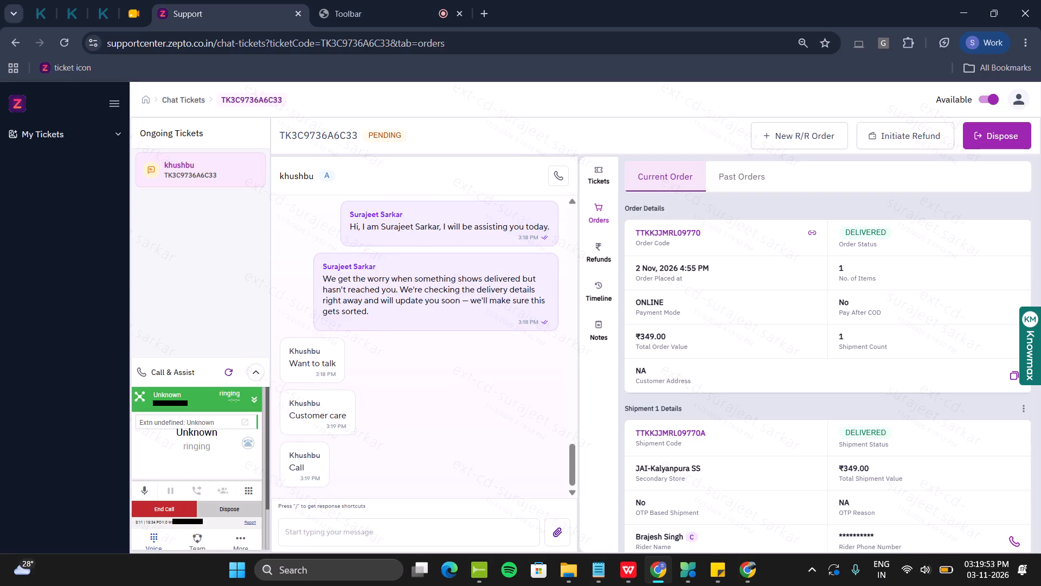
Dictate and send "We have tried to call on your registered mobile number but you did not answer the phone call" in the chat.
{"action": "left_click", "coordinate": [364, 530]}
{"action": "key", "text": "super+h"}
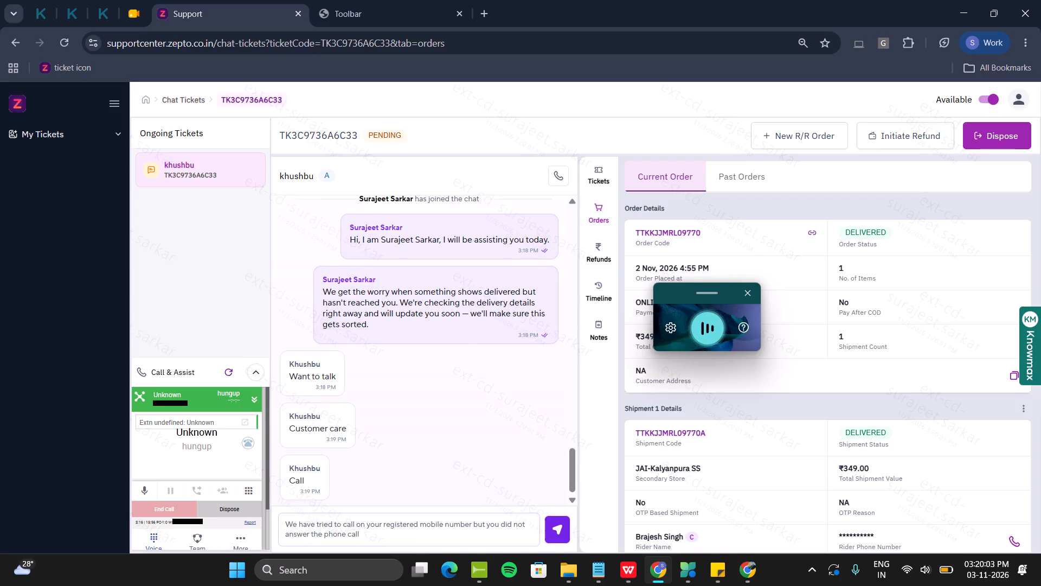
{"action": "key", "text": "Return"}
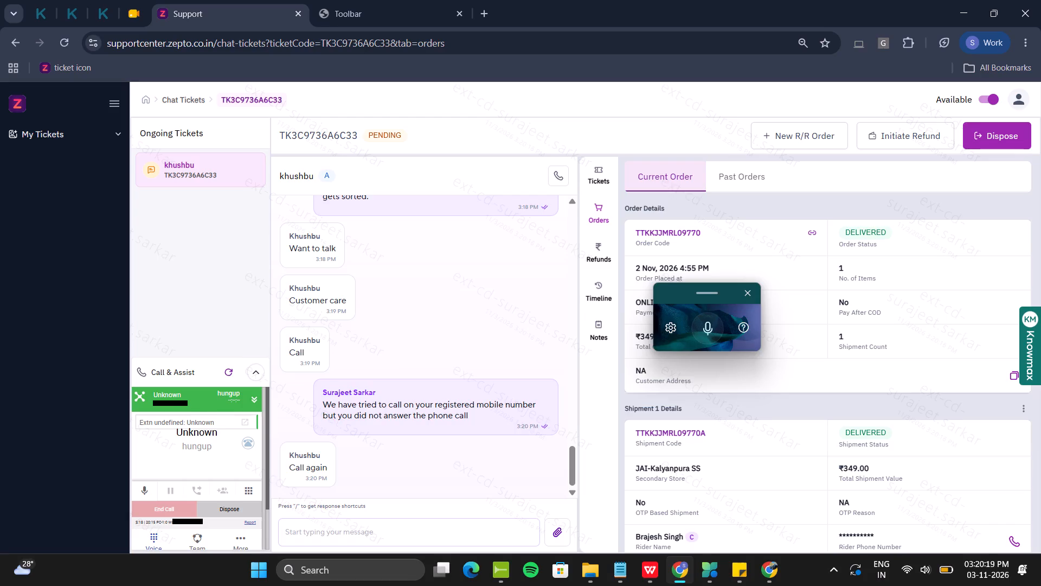
Dispose of the ended customer call with disposition and sub disposition both set to Test, and save it.
{"action": "left_click", "coordinate": [227, 508]}
{"action": "left_click", "coordinate": [194, 434]}
{"action": "left_click", "coordinate": [162, 531]}
{"action": "scroll", "coordinate": [163, 525], "scroll_direction": "down", "scroll_amount": 3}
{"action": "left_click", "coordinate": [185, 423]}
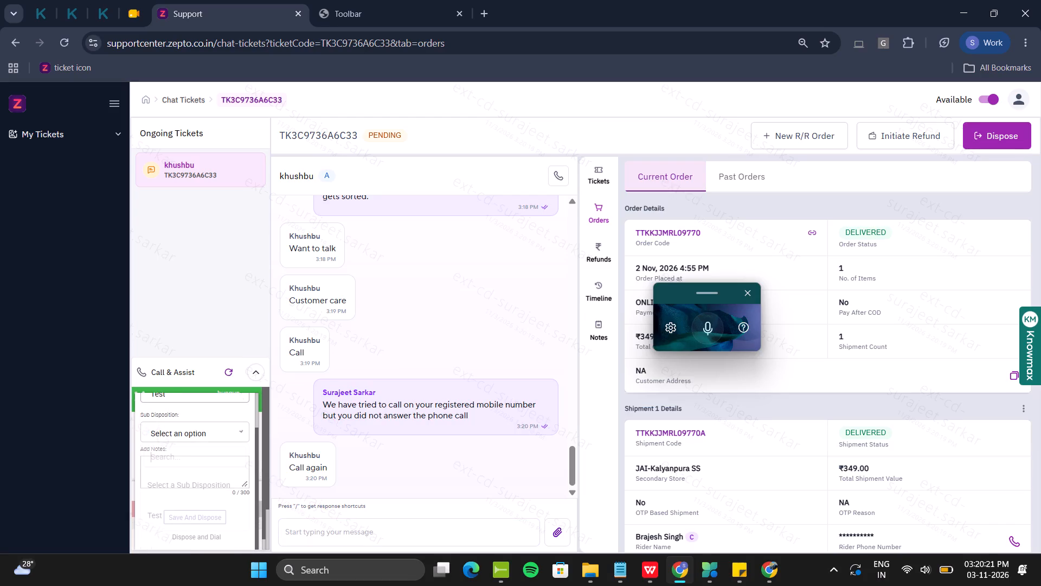
{"action": "double_click", "coordinate": [195, 514]}
Send the saved clipboard response apologizing and asking the customer to confirm that the delivery address is complete and accurate.
{"action": "left_click", "coordinate": [308, 531]}
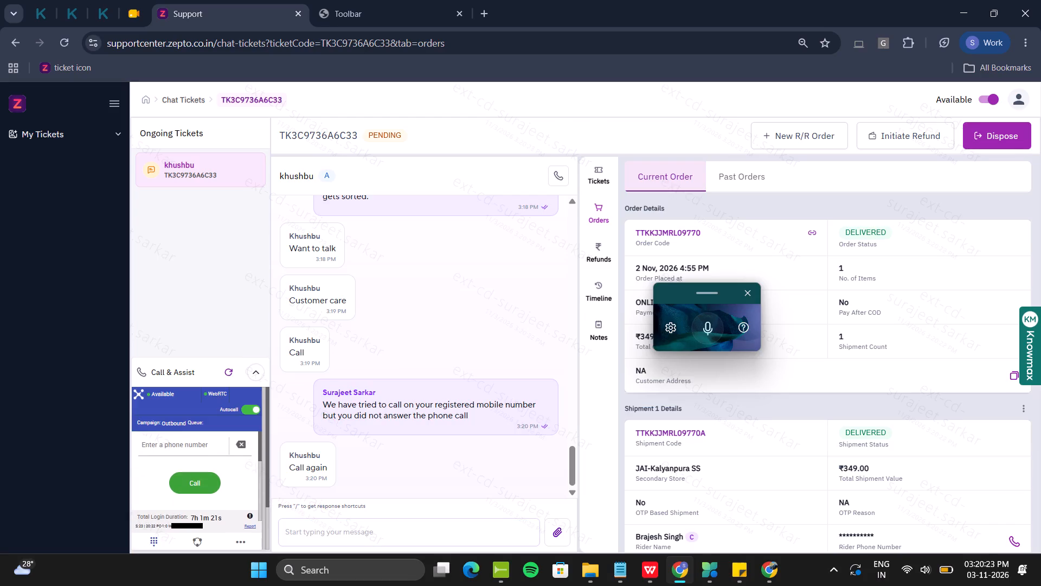
{"action": "key", "text": "super+v"}
{"action": "key", "text": "Left"}
{"action": "key", "text": "Left"}
{"action": "key", "text": "Left"}
{"action": "key", "text": "Return"}
{"action": "key", "text": "ctrl+v"}
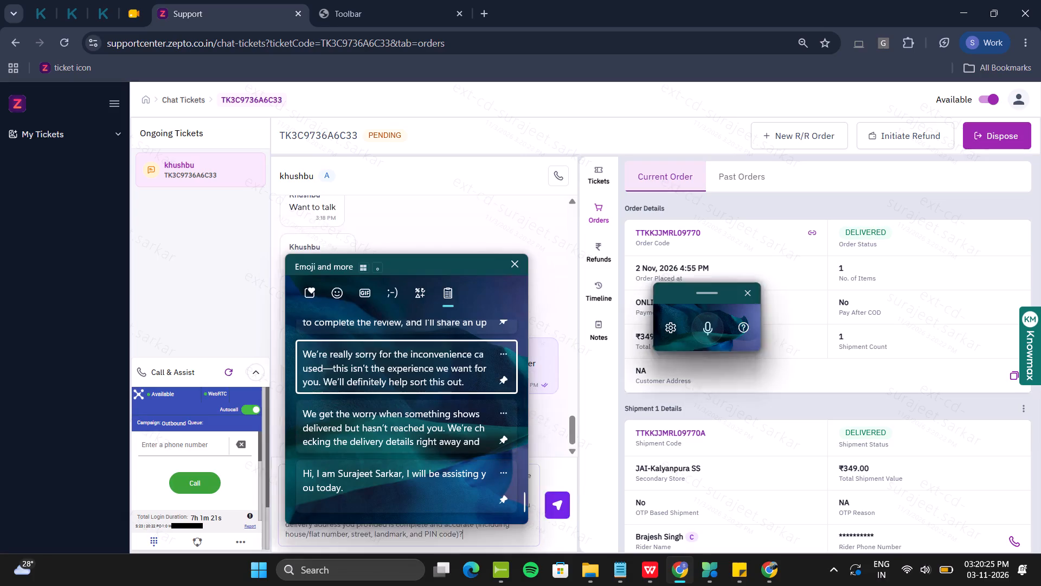
{"action": "key", "text": "space"}
{"action": "key", "text": "Return"}
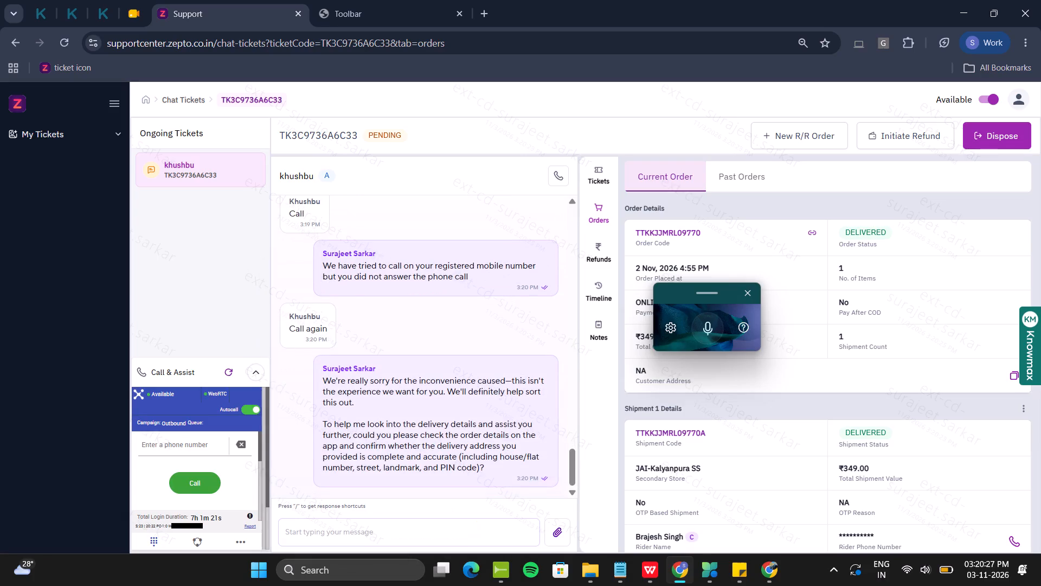
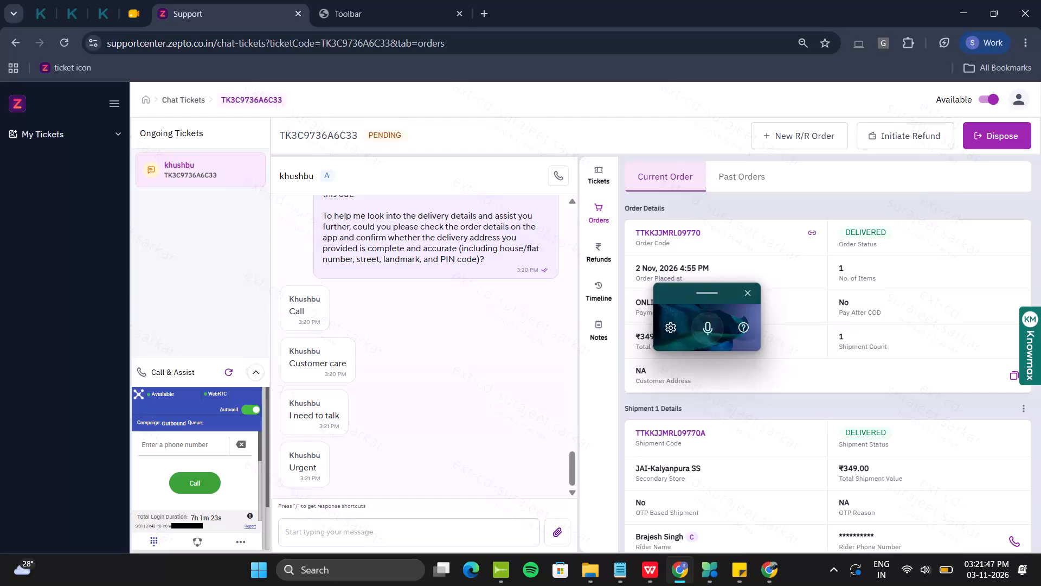
{"action": "left_click", "coordinate": [566, 172]}
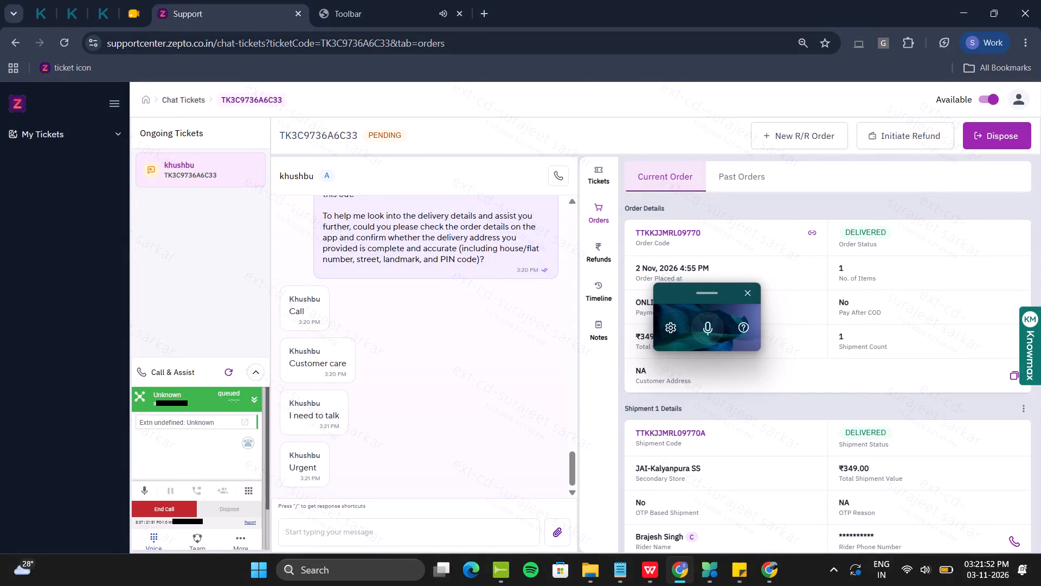
Copy the "Our sincere apologies for the unpleasant experience. Kindly elaborate on the issue" response from the DNR note in Notepad and send it in the chat.
{"action": "left_click", "coordinate": [313, 533]}
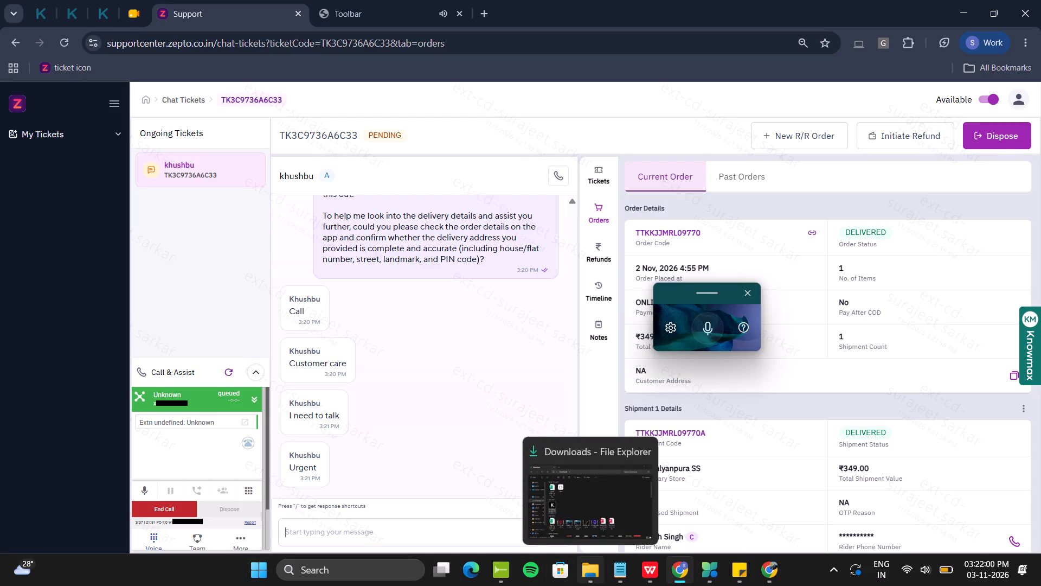
{"action": "left_click", "coordinate": [625, 575]}
{"action": "scroll", "coordinate": [375, 247], "scroll_direction": "up", "scroll_amount": 9}
{"action": "triple_click", "coordinate": [342, 183]}
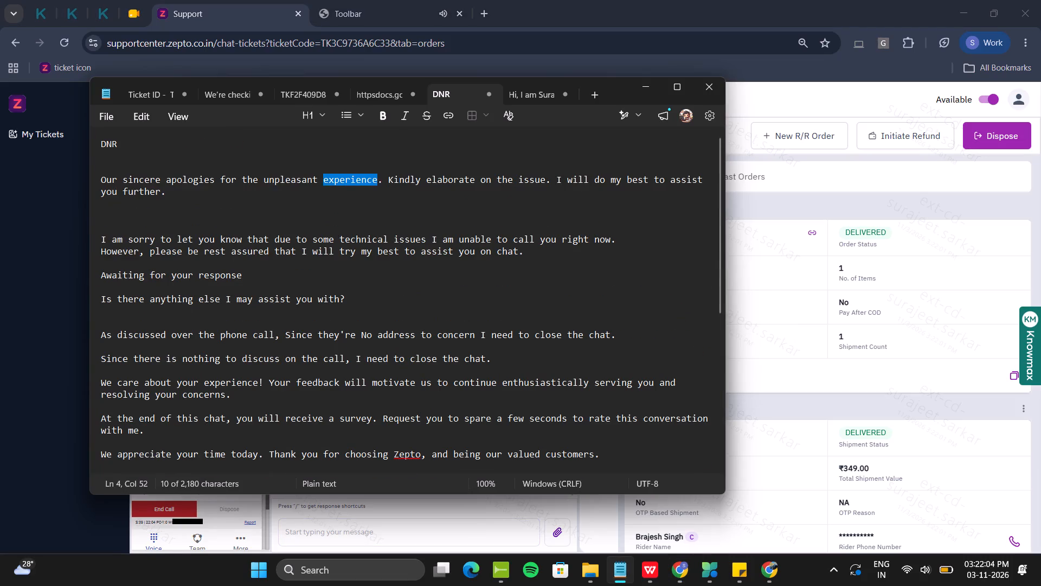
{"action": "right_click", "coordinate": [342, 183]}
{"action": "left_click", "coordinate": [408, 205]}
{"action": "left_click", "coordinate": [0, 486]}
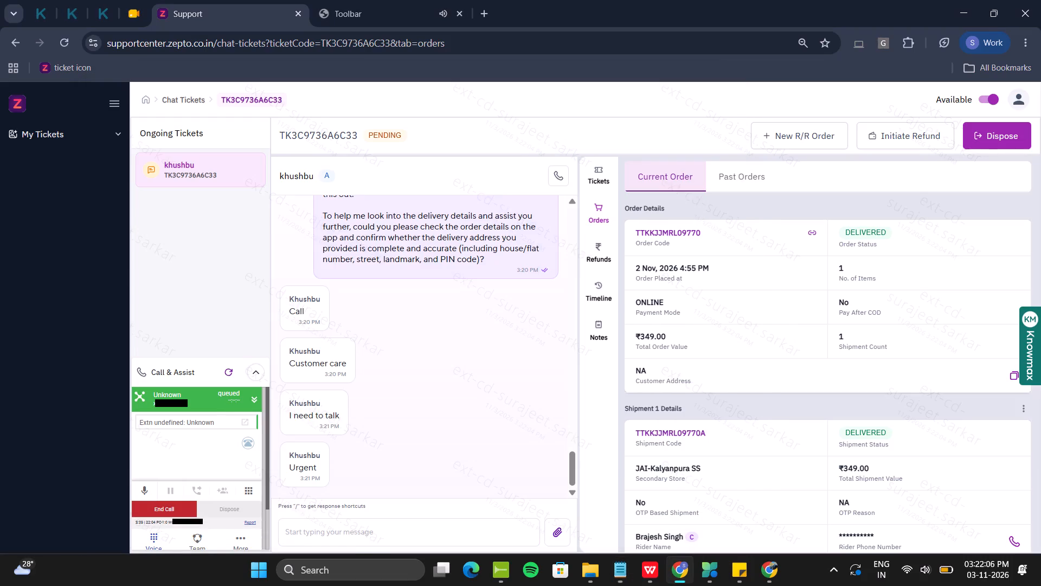
{"action": "right_click", "coordinate": [340, 533]}
{"action": "left_click", "coordinate": [440, 390]}
{"action": "left_click", "coordinate": [558, 530]}
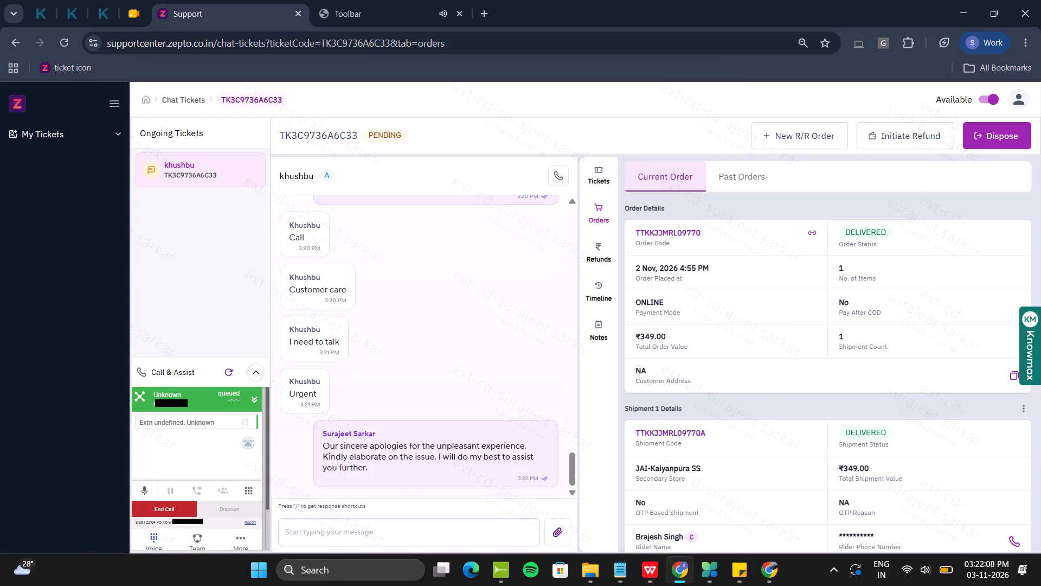
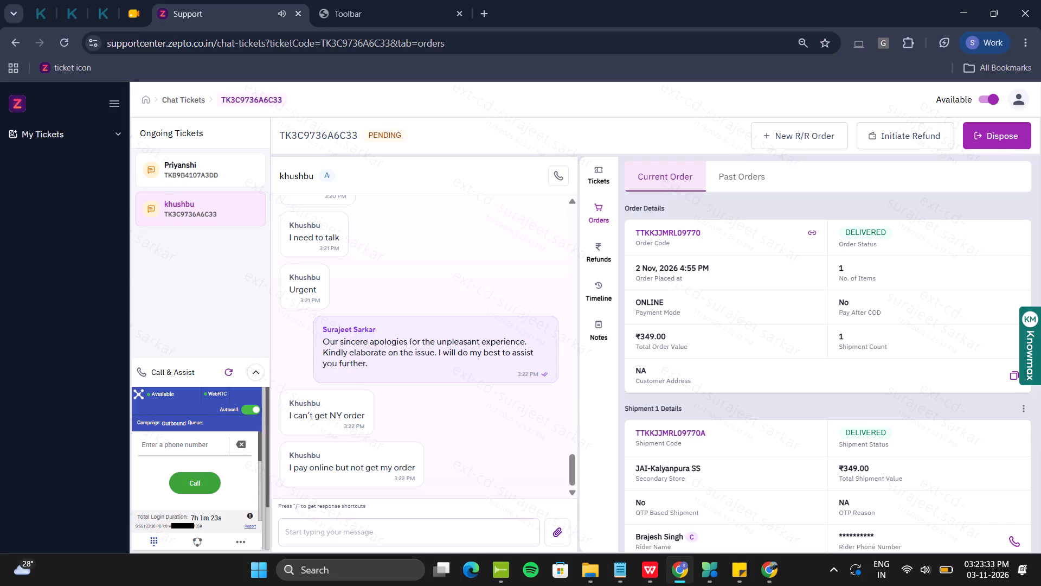
Open ticket TKB9B4107A3DD and send the saved "I will be assisting you today" greeting in its chat.
{"action": "left_click", "coordinate": [164, 182]}
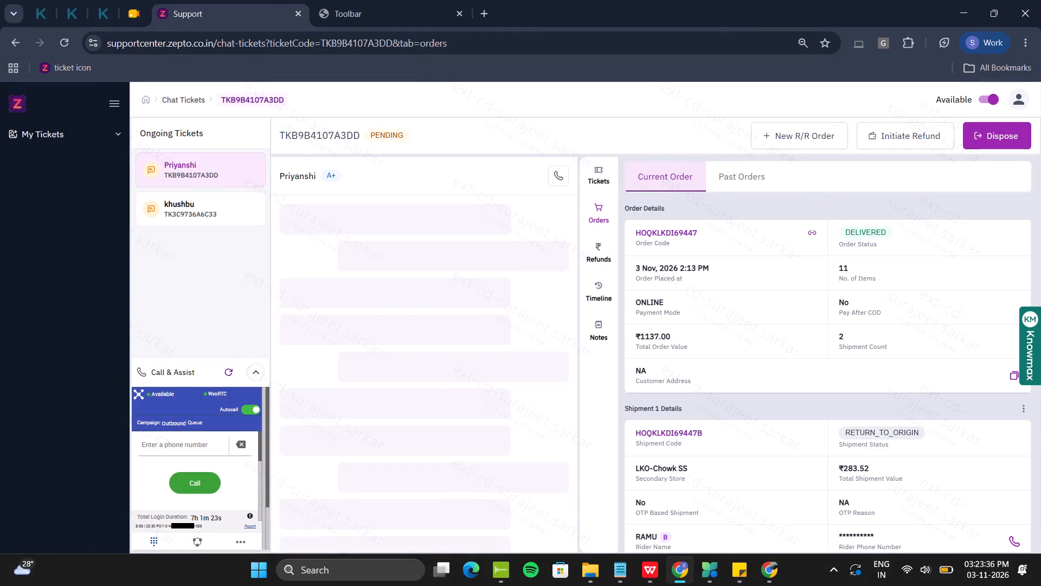
{"action": "left_click", "coordinate": [436, 540]}
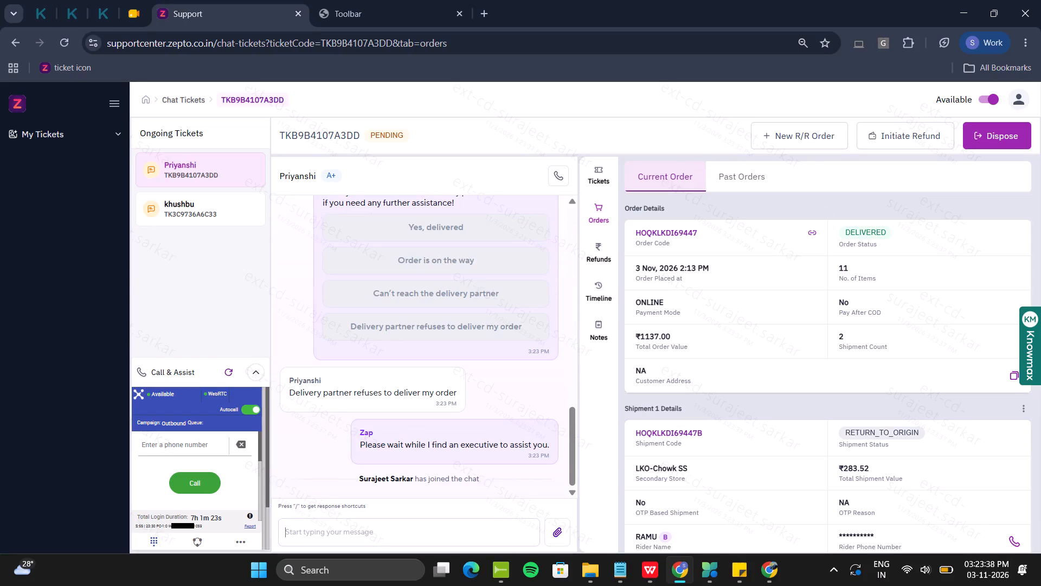
{"action": "key", "text": "super+v"}
{"action": "key", "text": "Left"}
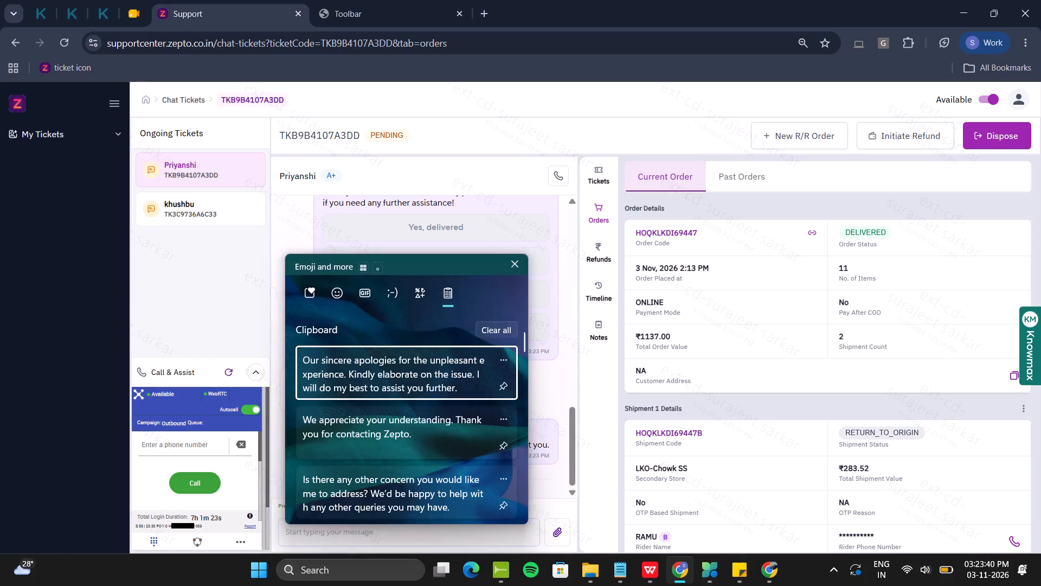
{"action": "key", "text": "Return"}
{"action": "key", "text": "ctrl+v"}
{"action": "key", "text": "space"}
{"action": "key", "text": "Return"}
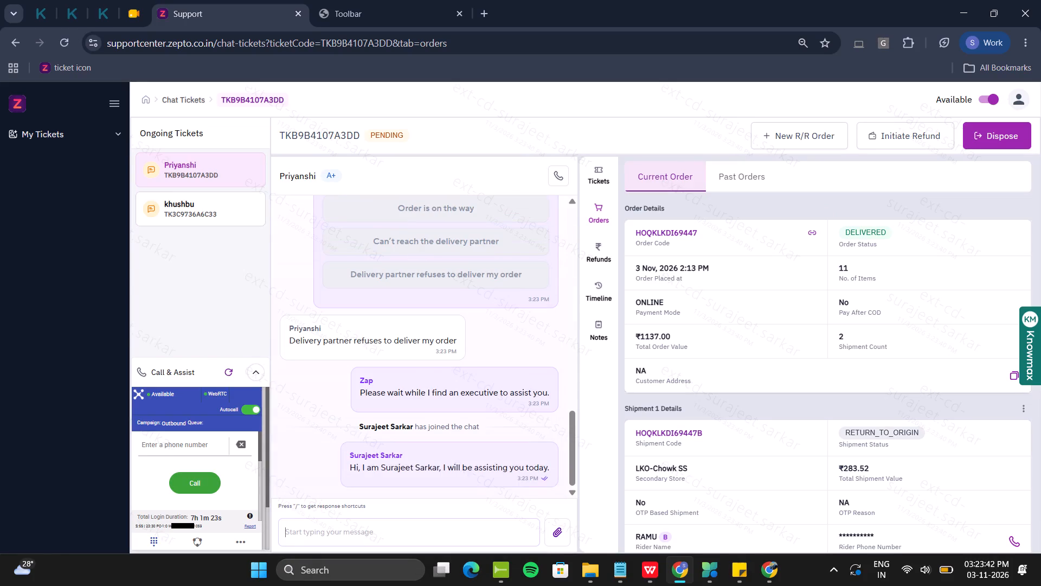
{"action": "left_click", "coordinate": [202, 212]}
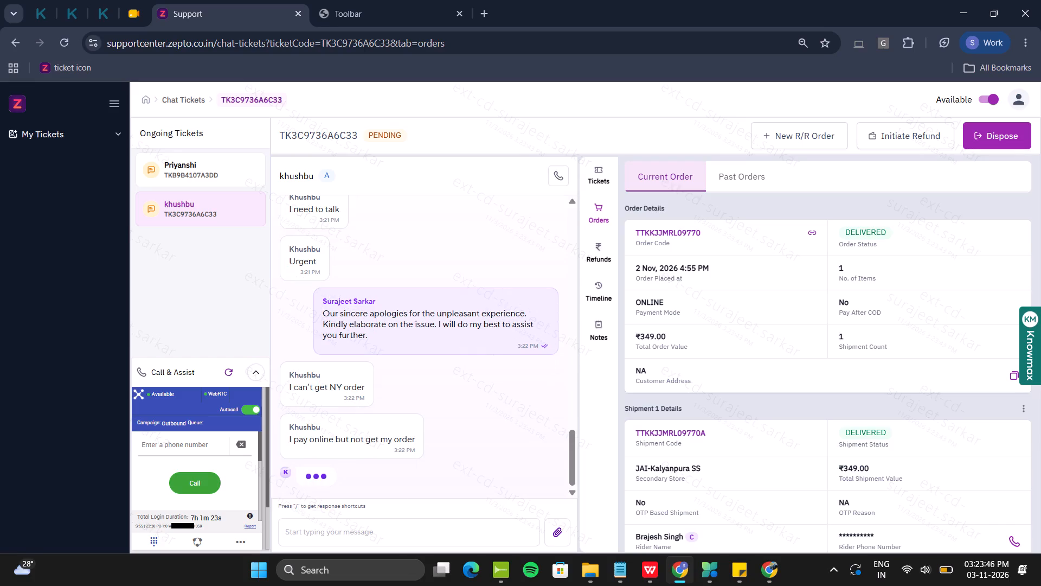
{"action": "left_click", "coordinate": [379, 521]}
{"action": "key", "text": "super+v"}
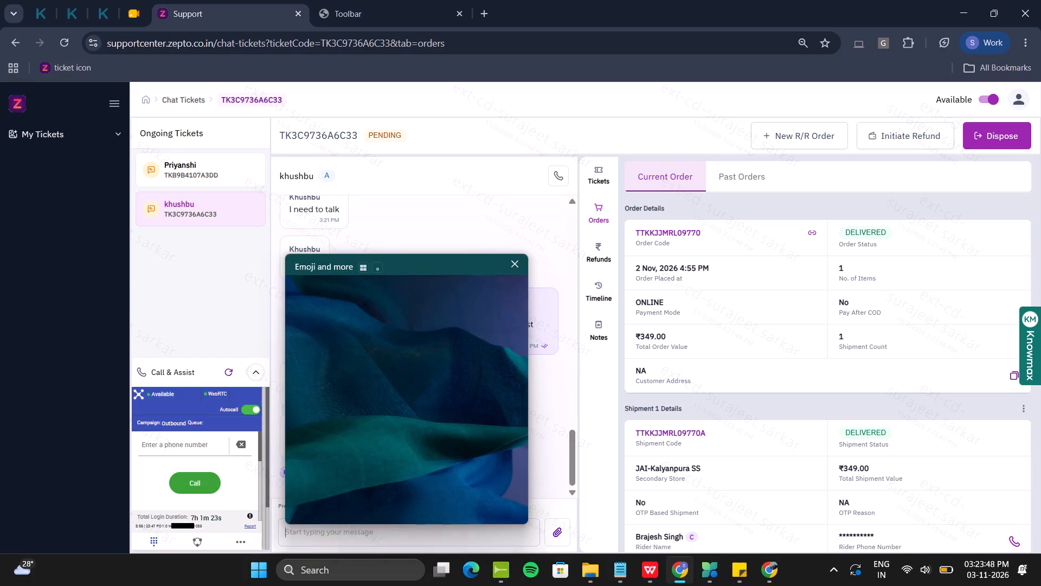
{"action": "key", "text": "Left"}
{"action": "key", "text": "Left"}
{"action": "key", "text": "Left"}
{"action": "key", "text": "Left"}
{"action": "key", "text": "Left"}
{"action": "key", "text": "Return"}
{"action": "key", "text": "ctrl+v"}
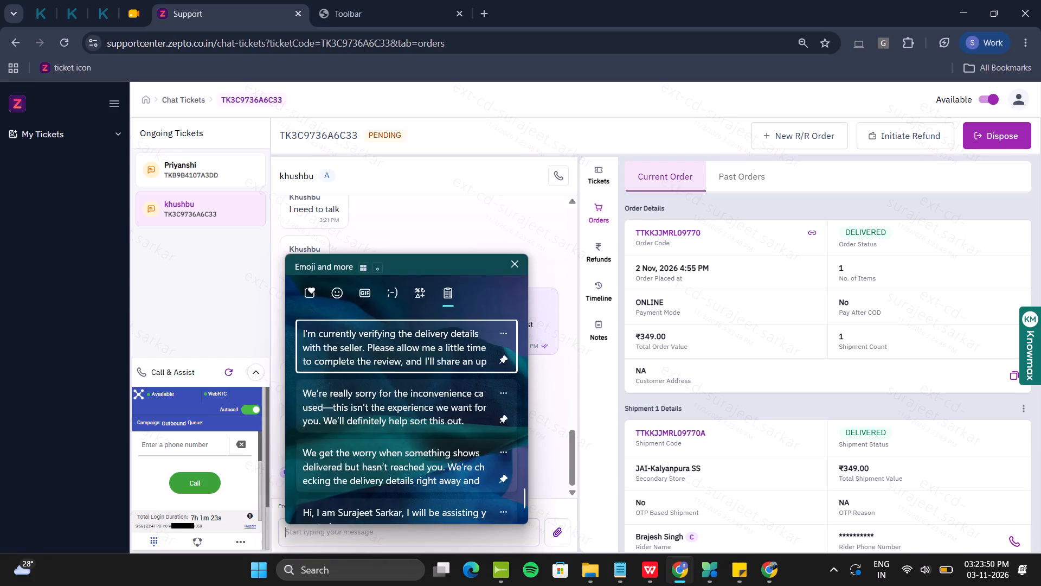
{"action": "key", "text": "ctrl+space"}
{"action": "key", "text": "Return"}
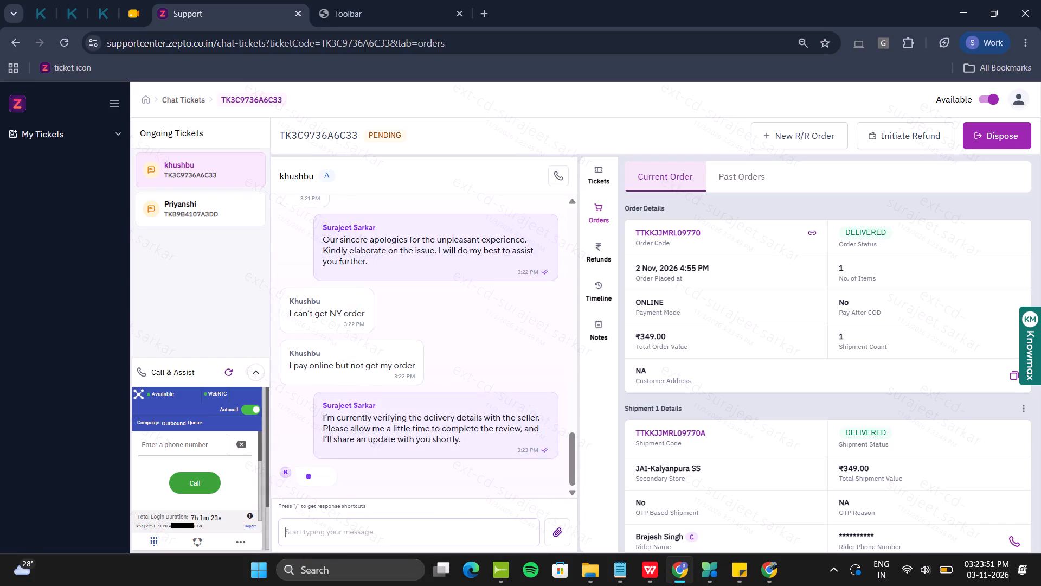
{"action": "left_click", "coordinate": [83, 8]}
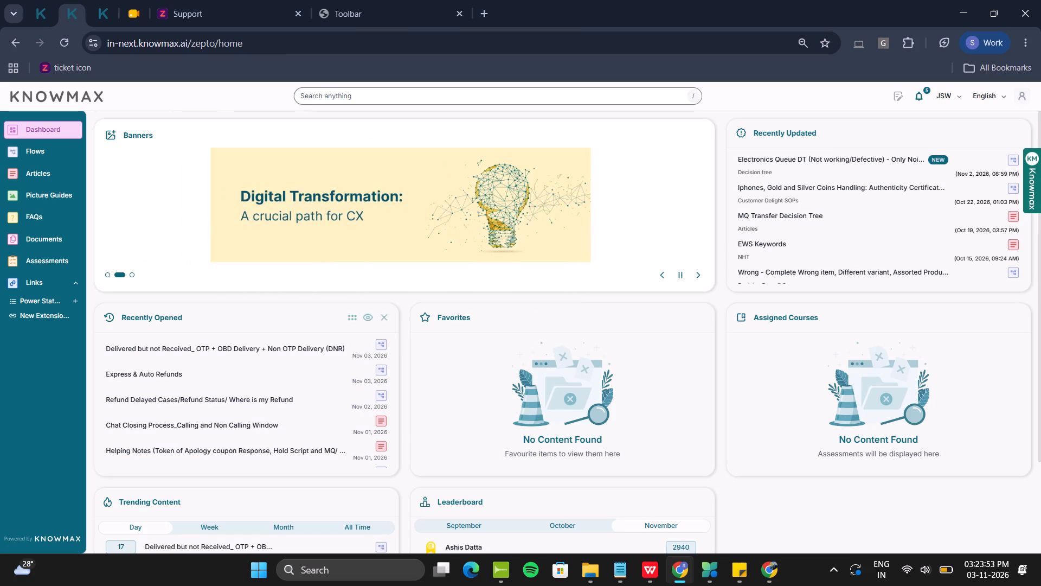
{"action": "left_click", "coordinate": [61, 1]}
{"action": "left_click", "coordinate": [47, 0]}
{"action": "right_click", "coordinate": [203, 278]}
{"action": "scroll", "coordinate": [203, 278], "scroll_direction": "up", "scroll_amount": 5}
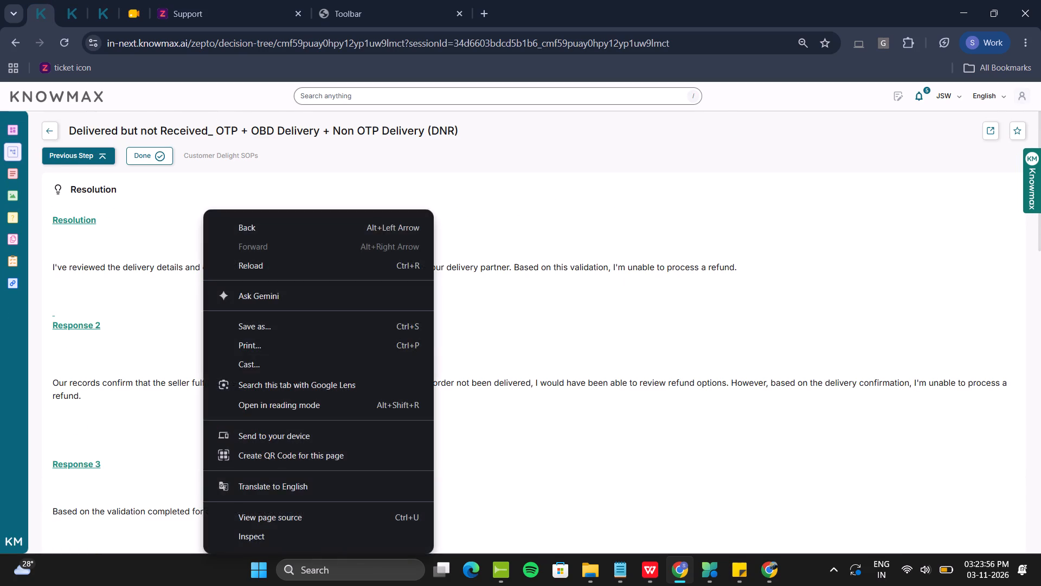
{"action": "left_click", "coordinate": [142, 277]}
{"action": "triple_click", "coordinate": [141, 272]}
{"action": "right_click", "coordinate": [141, 272]}
{"action": "left_click", "coordinate": [210, 293]}
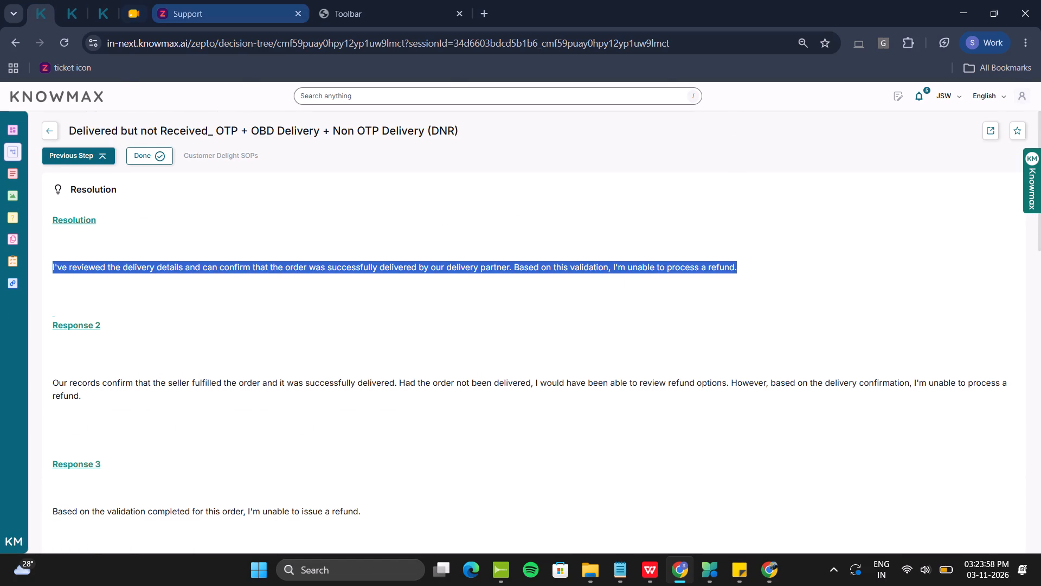
{"action": "left_click", "coordinate": [183, 0]}
{"action": "right_click", "coordinate": [384, 540]}
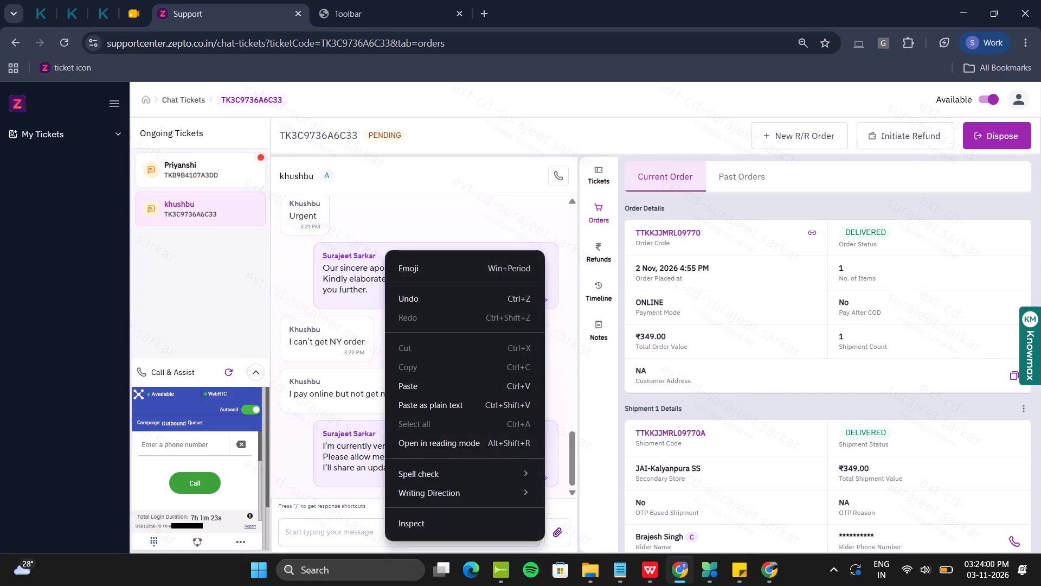
{"action": "left_click", "coordinate": [453, 384]}
{"action": "left_click", "coordinate": [565, 518]}
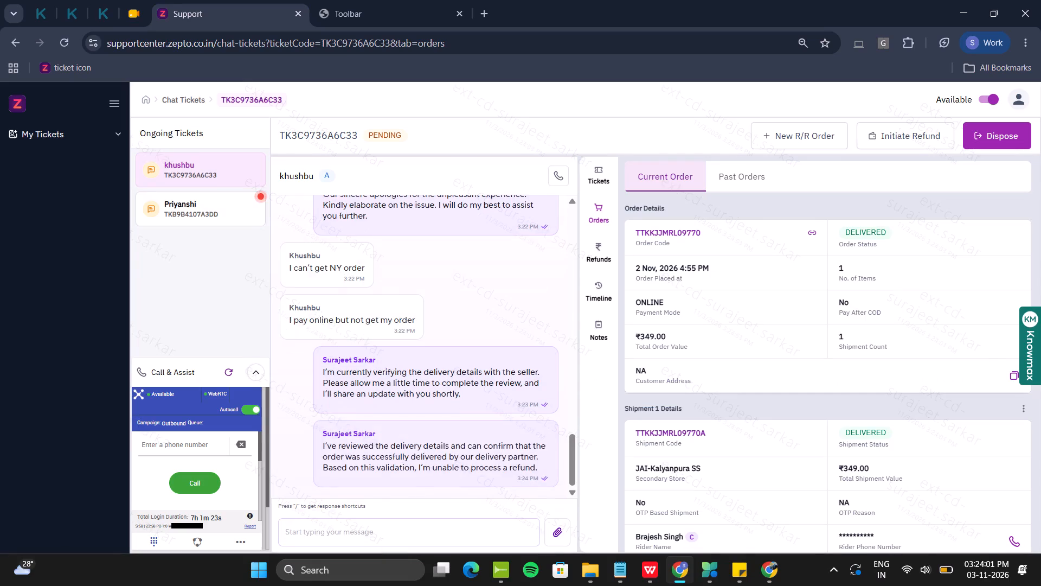
{"action": "left_click", "coordinate": [225, 216]}
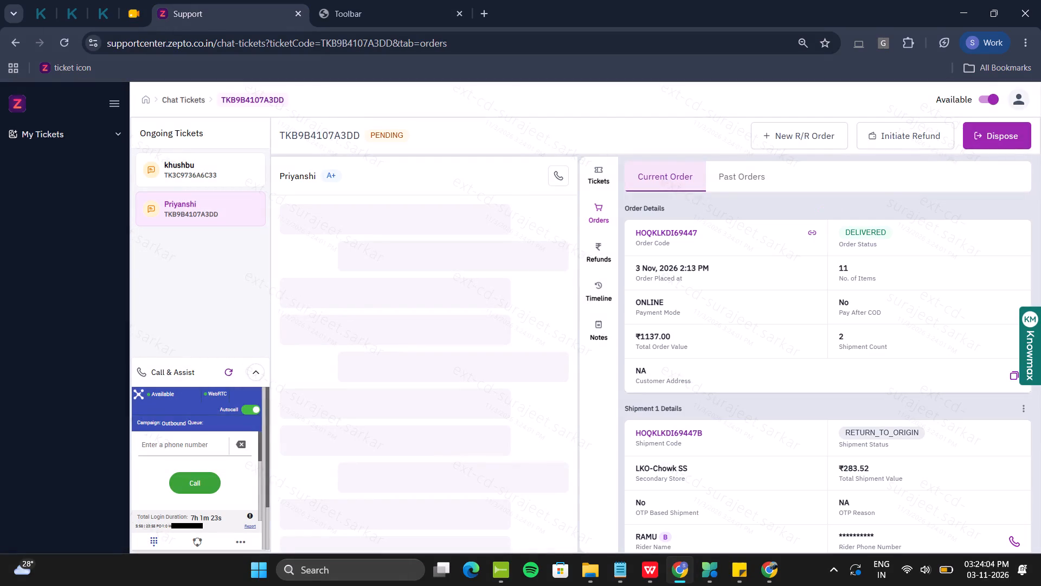
{"action": "scroll", "coordinate": [1032, 368], "scroll_direction": "down", "scroll_amount": 5}
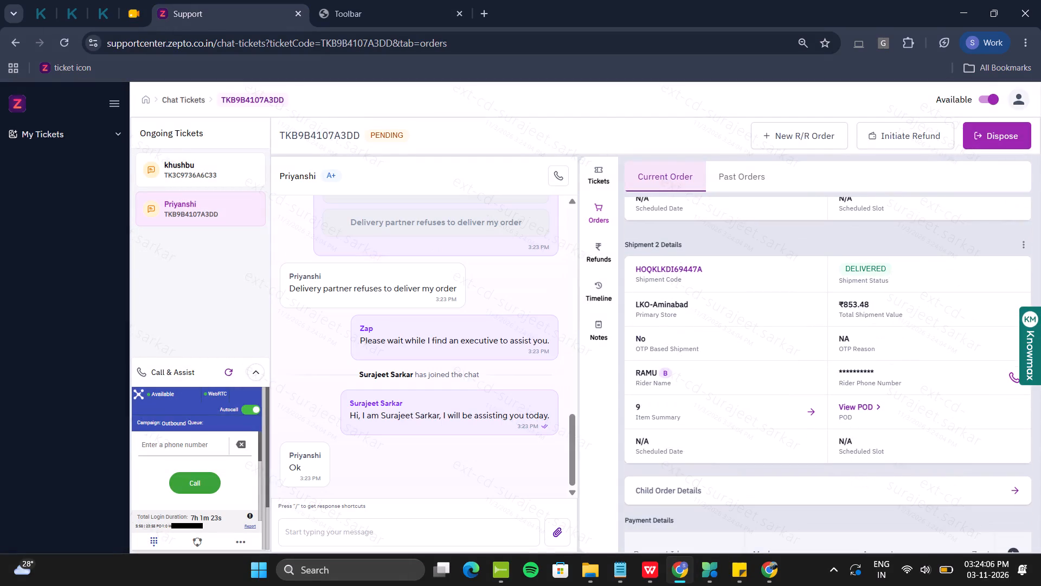
{"action": "scroll", "coordinate": [881, 375], "scroll_direction": "up", "scroll_amount": 1}
{"action": "left_click", "coordinate": [1016, 514]}
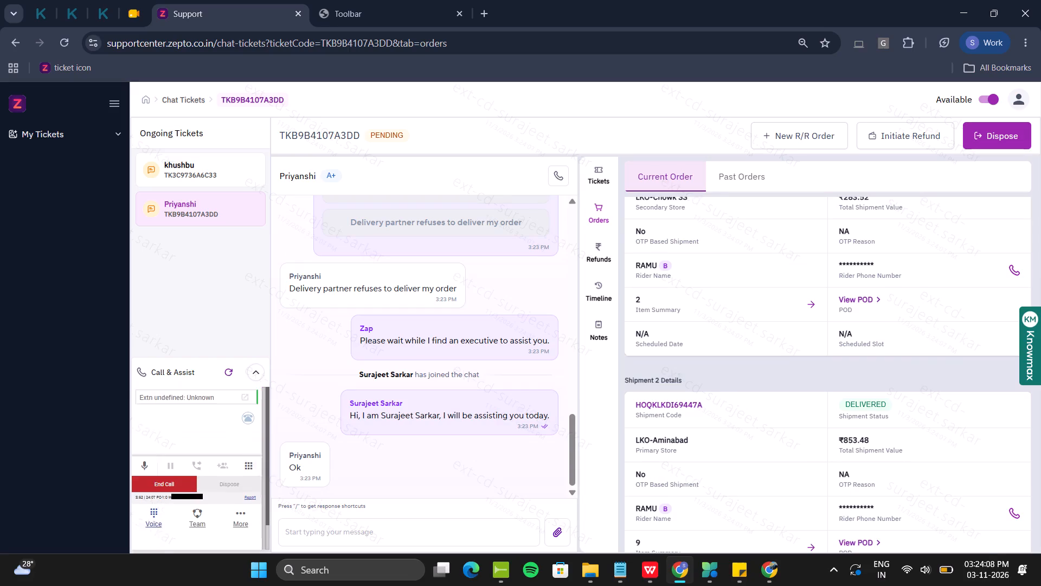
{"action": "left_click", "coordinate": [375, 545]}
{"action": "key", "text": "super+v"}
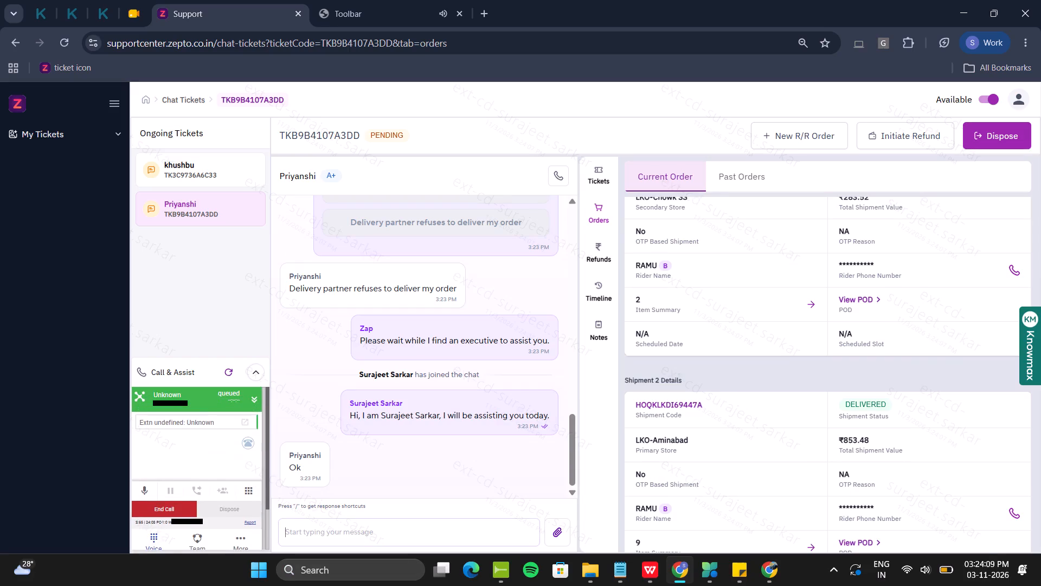
{"action": "key", "text": "Left"}
{"action": "key", "text": "Left"}
{"action": "key", "text": "Return"}
{"action": "key", "text": "ctrl+v"}
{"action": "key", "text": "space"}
{"action": "key", "text": "Return"}
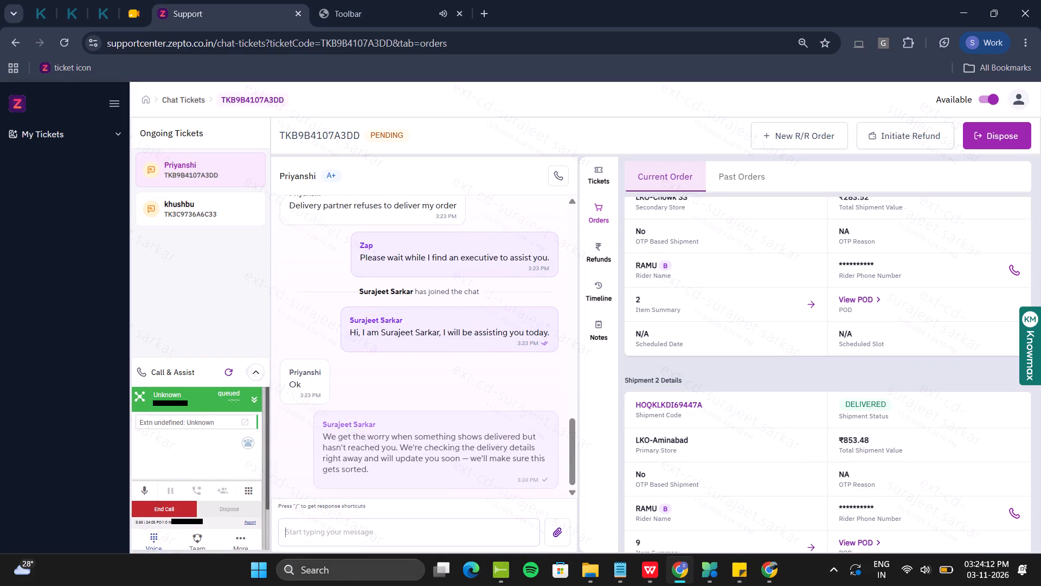
Send the saved "We're really sorry for the inconvenience caused" response, asking the customer to confirm their delivery address.
{"action": "key", "text": "super+v"}
{"action": "key", "text": "Left"}
{"action": "key", "text": "Left"}
{"action": "key", "text": "Left"}
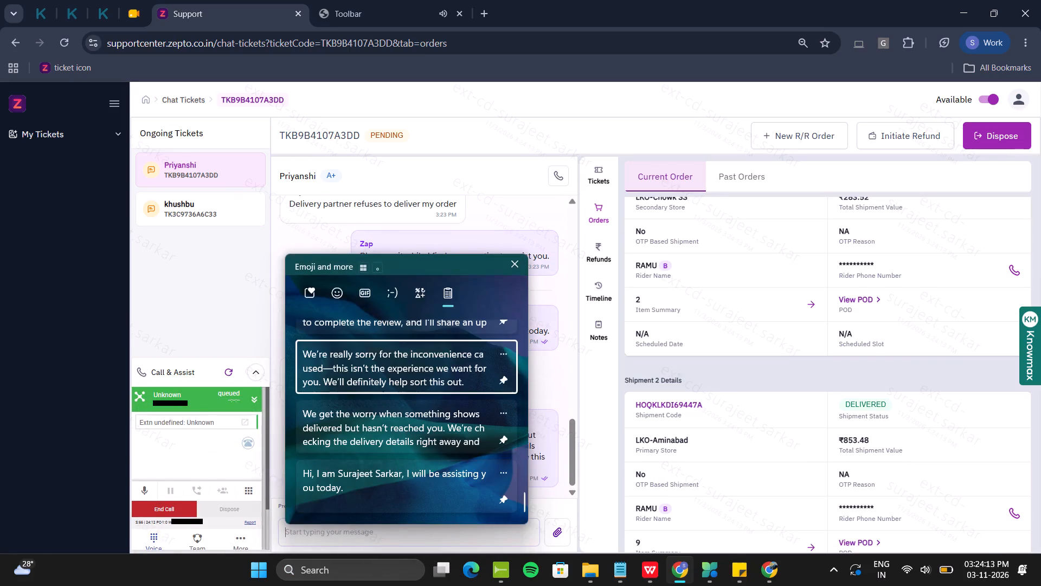
{"action": "key", "text": "Return"}
{"action": "key", "text": "ctrl+v"}
{"action": "key", "text": "ctrl+space"}
{"action": "key", "text": "Return"}
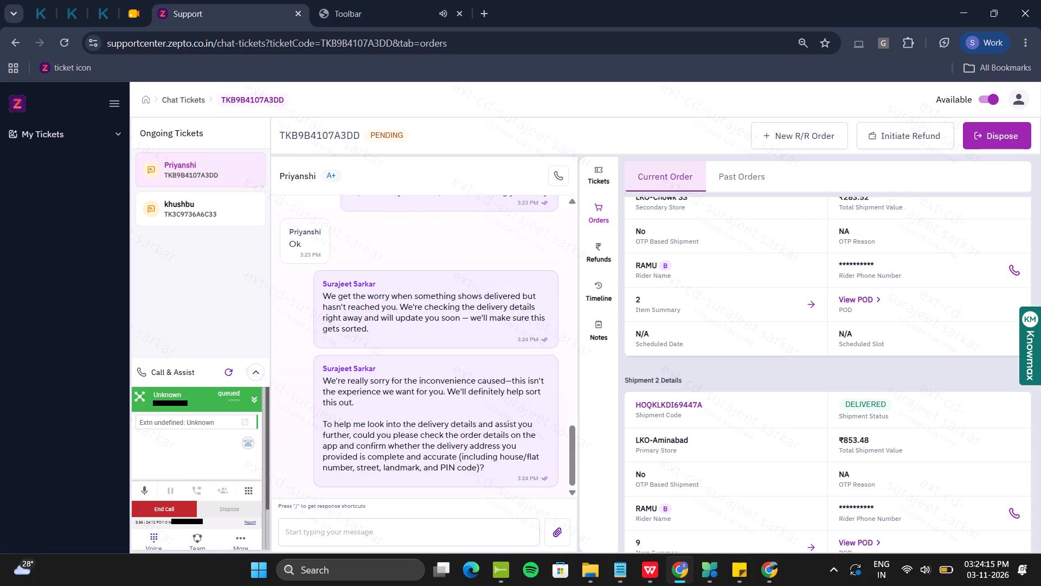
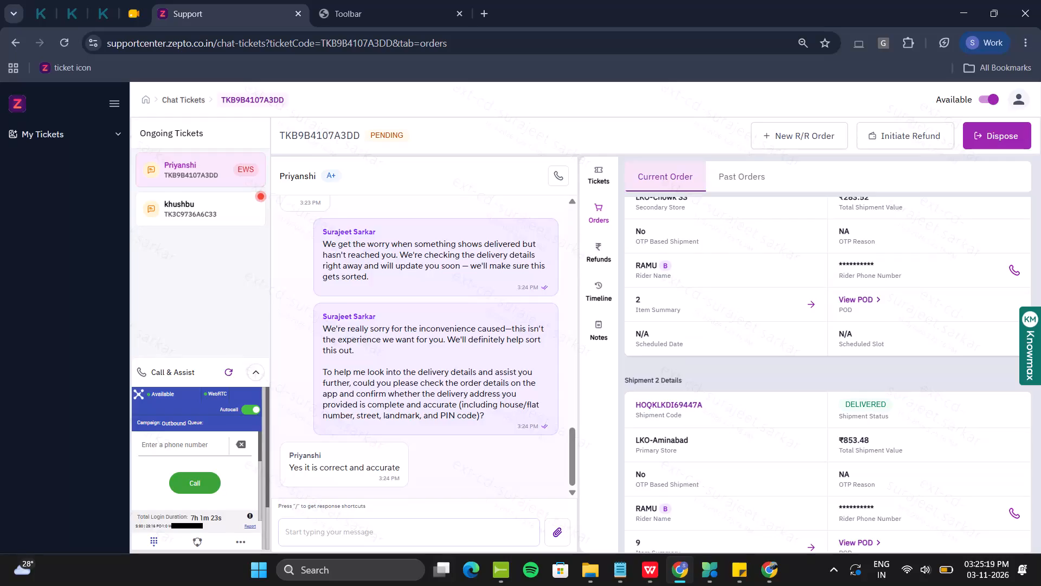
{"action": "key", "text": "super+v"}
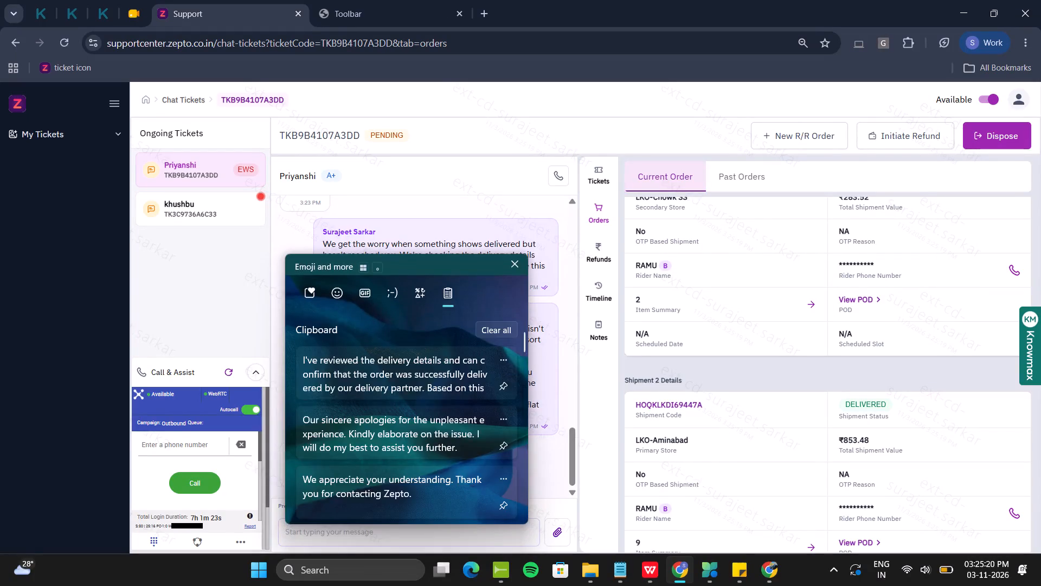
{"action": "key", "text": "Left"}
{"action": "key", "text": "Left"}
{"action": "key", "text": "Left"}
{"action": "key", "text": "Left"}
{"action": "key", "text": "Return"}
{"action": "key", "text": "ctrl+v"}
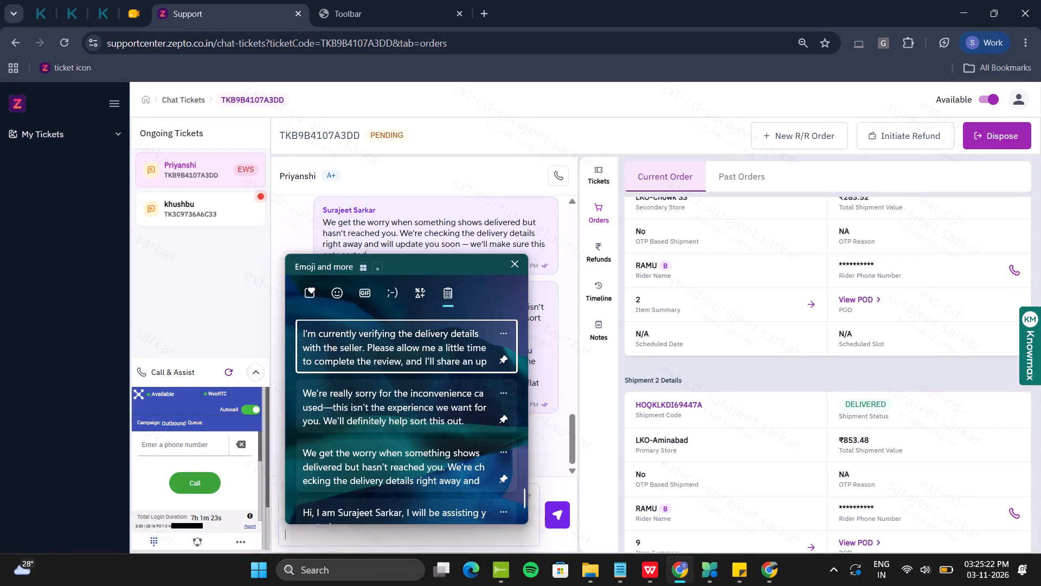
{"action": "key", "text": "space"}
{"action": "key", "text": "Return"}
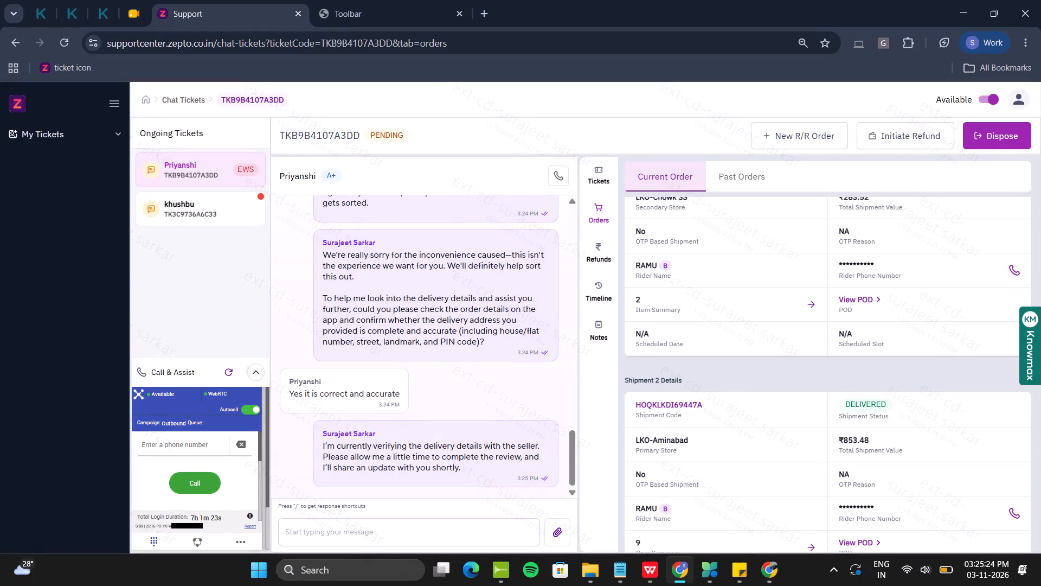
{"action": "scroll", "coordinate": [799, 431], "scroll_direction": "down", "scroll_amount": 1}
{"action": "left_click", "coordinate": [1016, 381]}
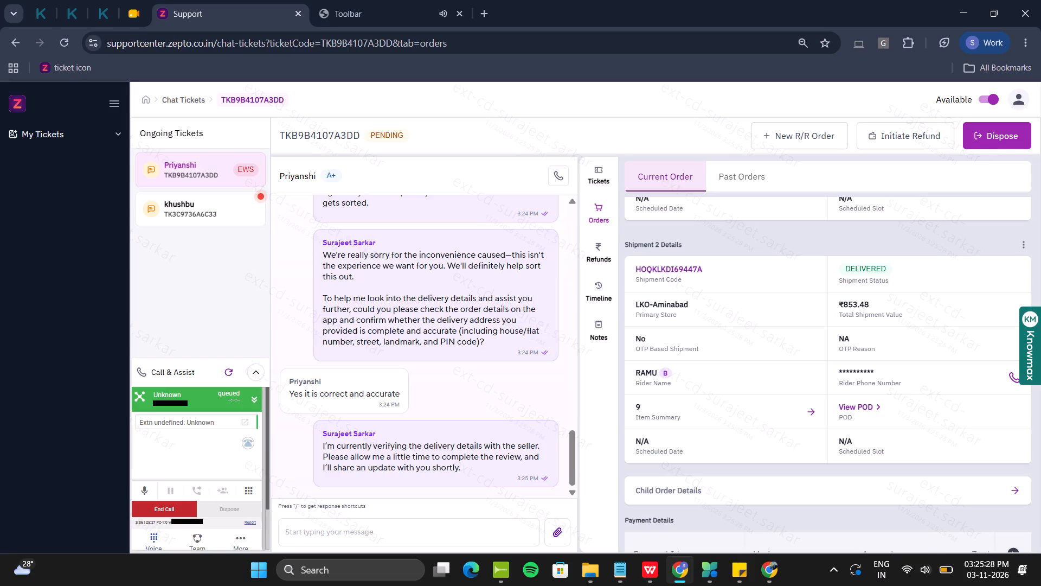
{"action": "left_click", "coordinate": [223, 211]}
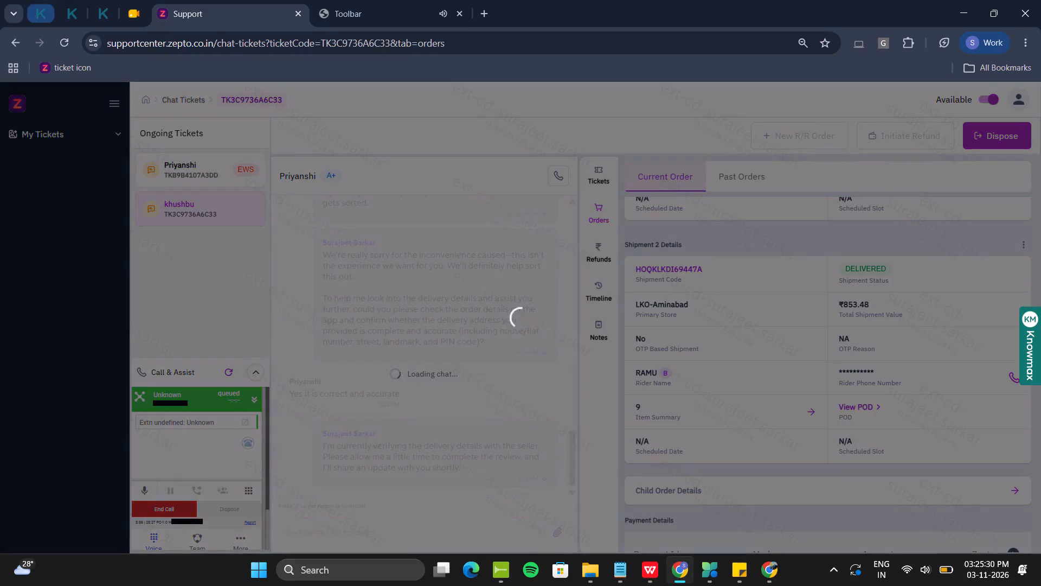
{"action": "left_click", "coordinate": [73, 9]}
{"action": "left_click", "coordinate": [89, 9]}
{"action": "left_click", "coordinate": [35, 2]}
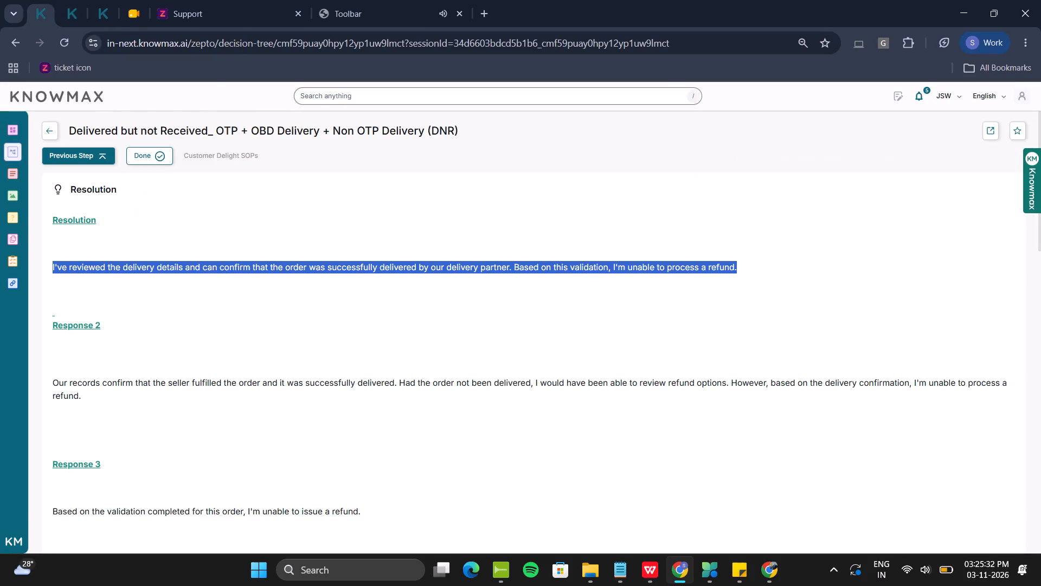
{"action": "left_click", "coordinate": [216, 375]}
{"action": "triple_click", "coordinate": [227, 384]}
{"action": "right_click", "coordinate": [227, 384]}
{"action": "left_click", "coordinate": [284, 214]}
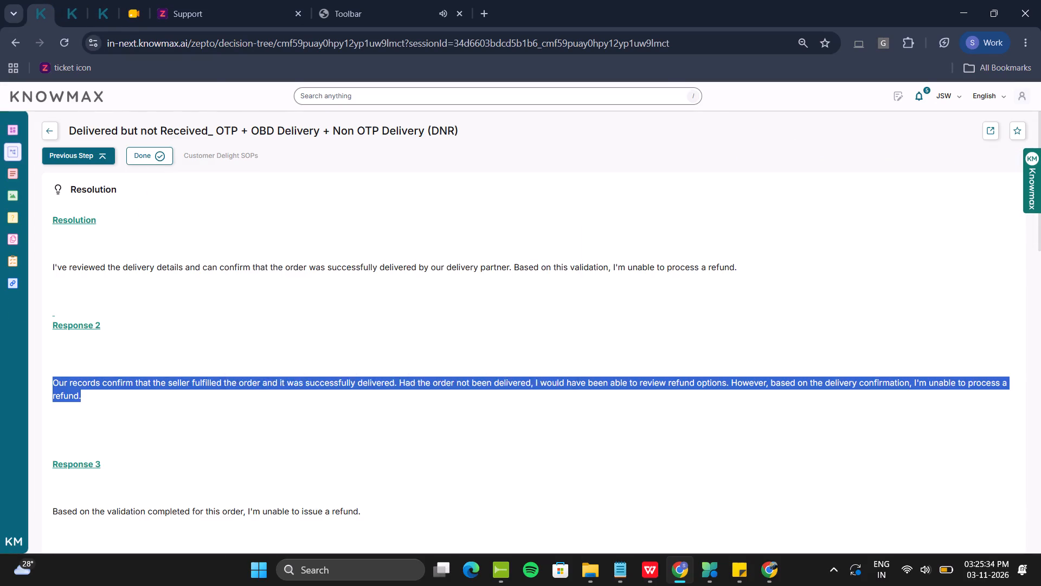
{"action": "left_click", "coordinate": [160, 0]}
{"action": "right_click", "coordinate": [404, 539]}
{"action": "left_click", "coordinate": [462, 401]}
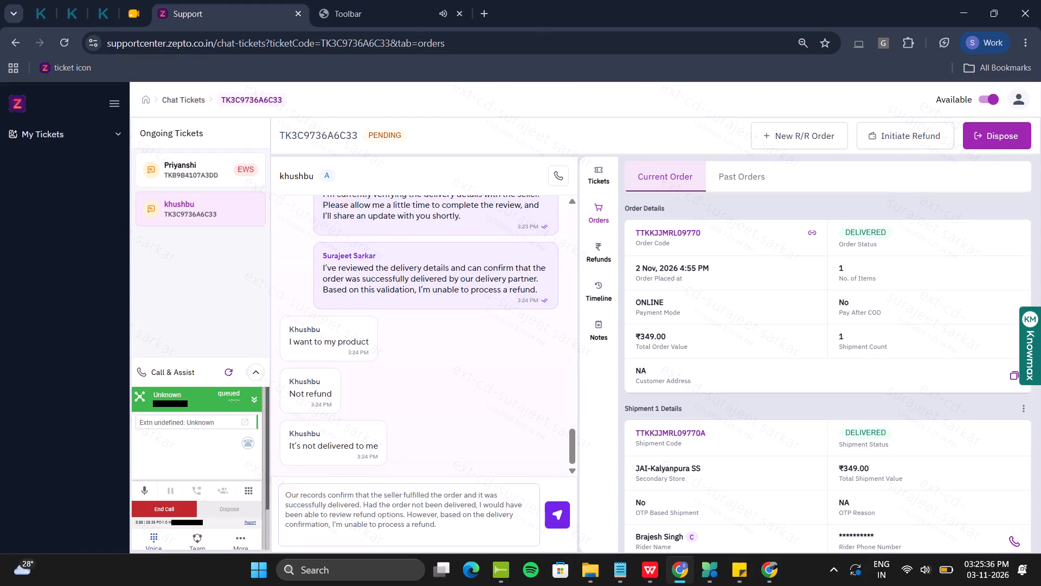
{"action": "left_click", "coordinate": [553, 509]}
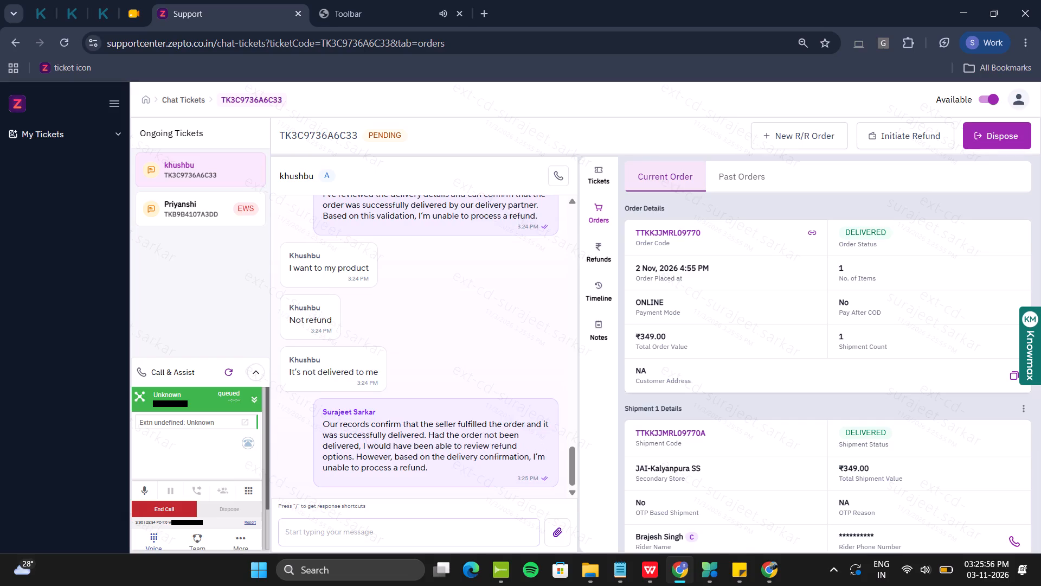
{"action": "left_click", "coordinate": [40, 0]}
{"action": "scroll", "coordinate": [163, 395], "scroll_direction": "down", "scroll_amount": 3}
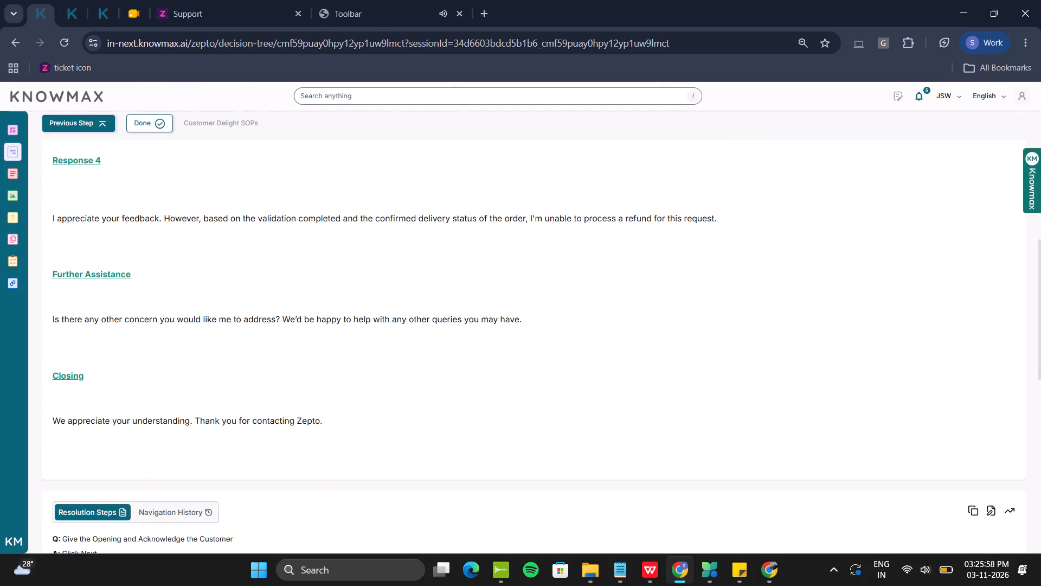
{"action": "left_click", "coordinate": [166, 334]}
{"action": "triple_click", "coordinate": [163, 320]}
{"action": "right_click", "coordinate": [163, 320]}
{"action": "left_click", "coordinate": [211, 335]}
{"action": "left_click", "coordinate": [226, 0]}
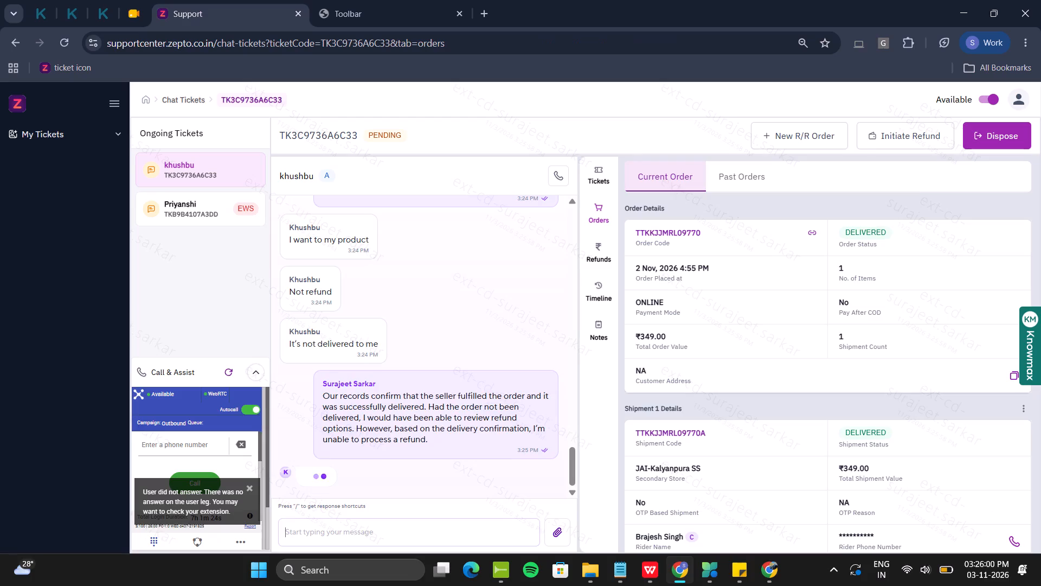
{"action": "right_click", "coordinate": [339, 531]}
{"action": "left_click", "coordinate": [381, 410]}
{"action": "left_click", "coordinate": [389, 387]}
{"action": "left_click", "coordinate": [568, 522]}
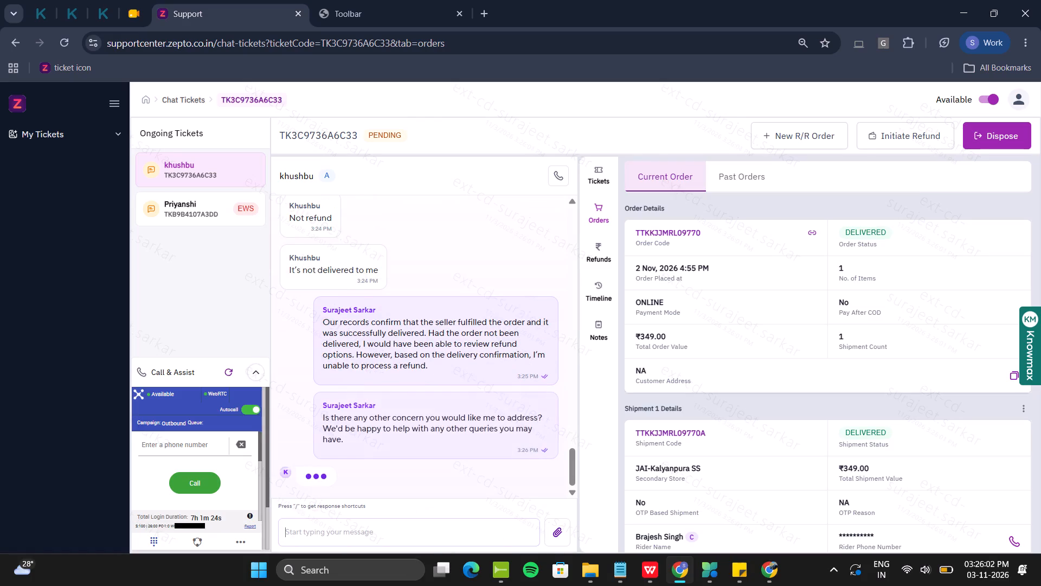
Copy "While I check this for you, is there any other concern" from Sticky Notes and send it in ticket TKB9B4107A3DD.
{"action": "left_click", "coordinate": [227, 207]}
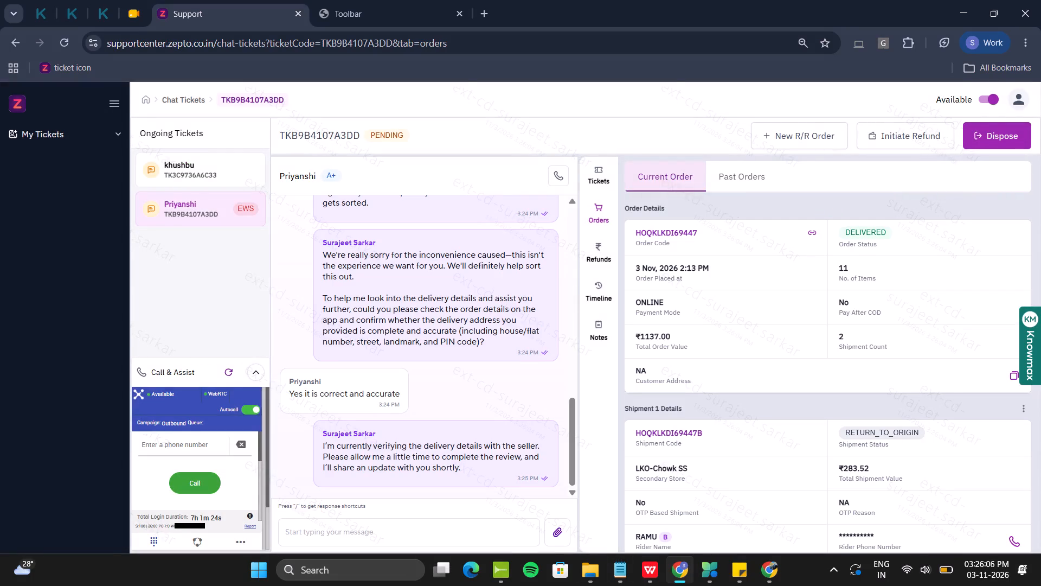
{"action": "left_click", "coordinate": [741, 566]}
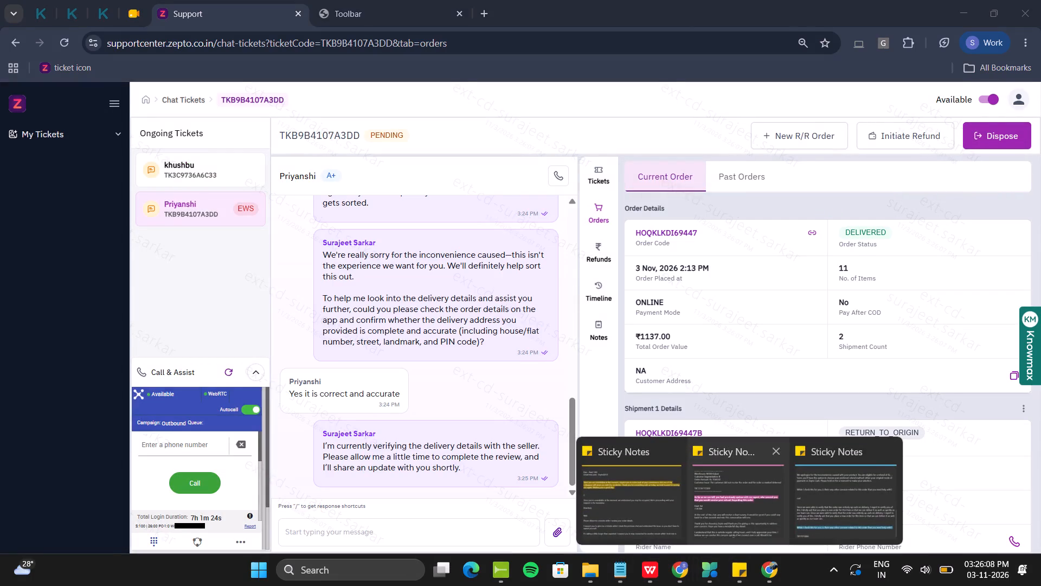
{"action": "left_click", "coordinate": [963, 405]}
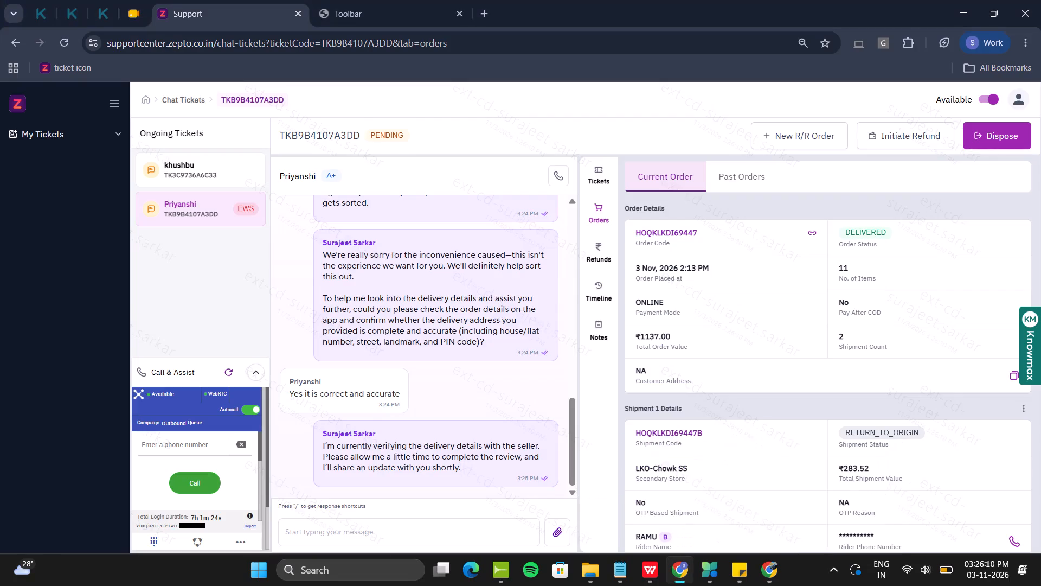
{"action": "left_click", "coordinate": [742, 575]}
{"action": "left_click", "coordinate": [830, 505]}
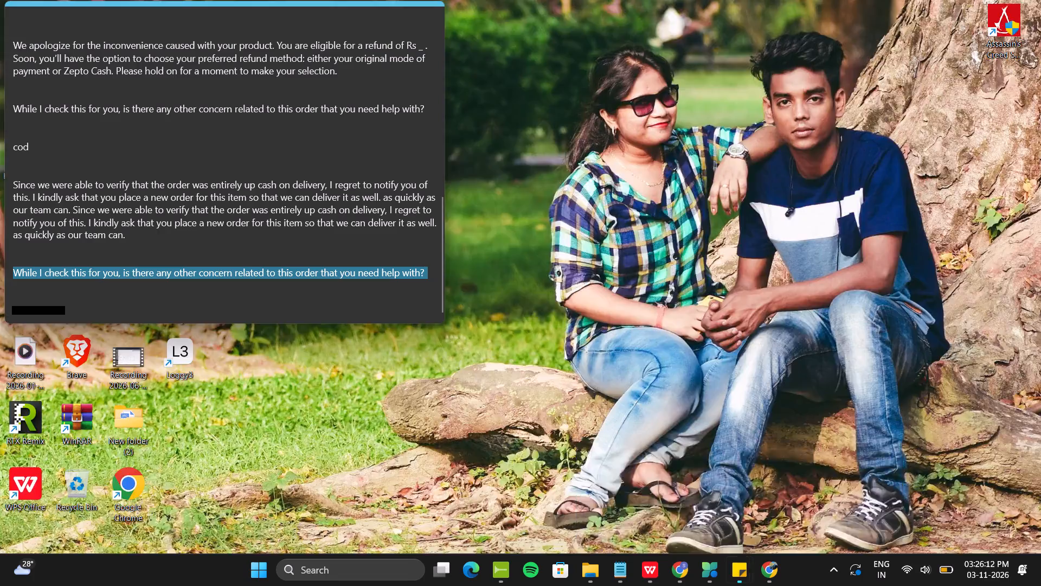
{"action": "right_click", "coordinate": [397, 279]}
{"action": "left_click", "coordinate": [435, 297]}
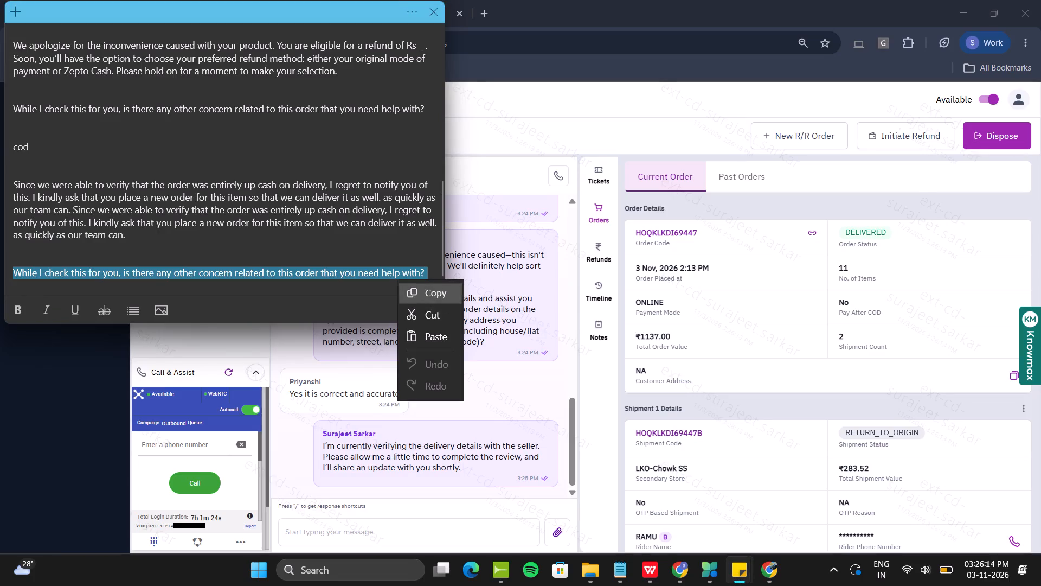
{"action": "right_click", "coordinate": [455, 524]}
{"action": "left_click", "coordinate": [520, 383]}
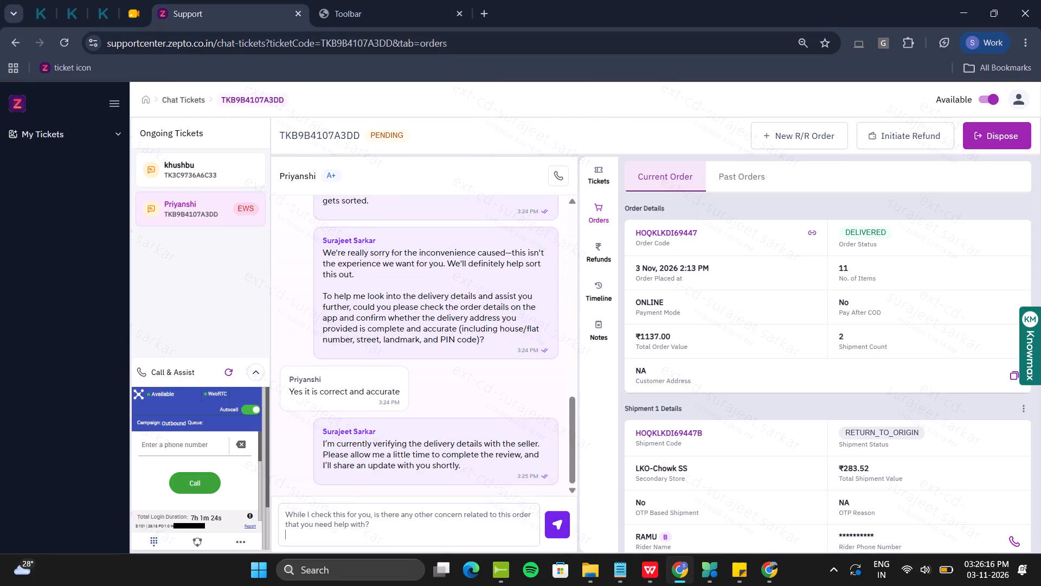
{"action": "left_click", "coordinate": [562, 521]}
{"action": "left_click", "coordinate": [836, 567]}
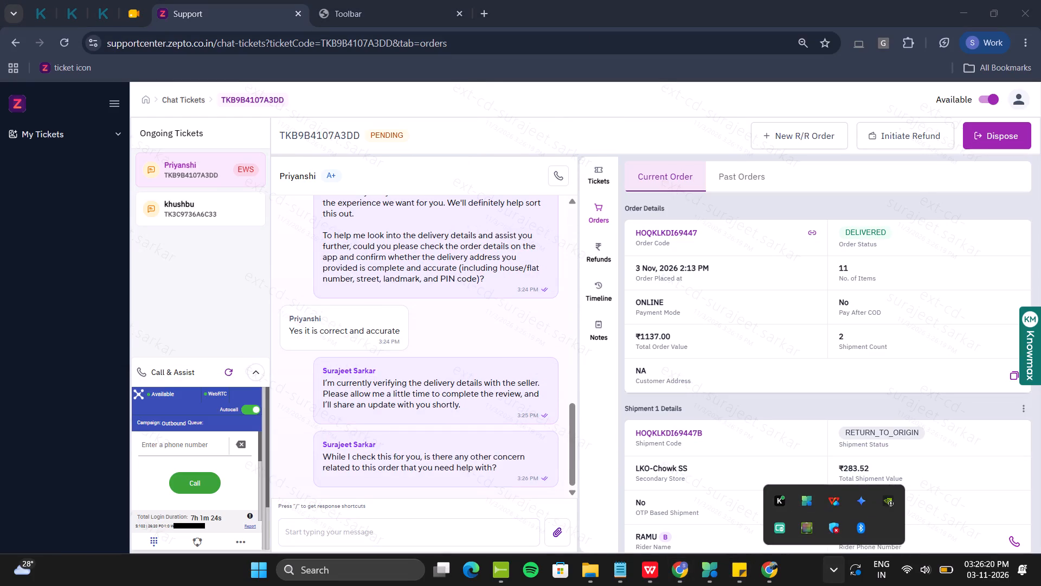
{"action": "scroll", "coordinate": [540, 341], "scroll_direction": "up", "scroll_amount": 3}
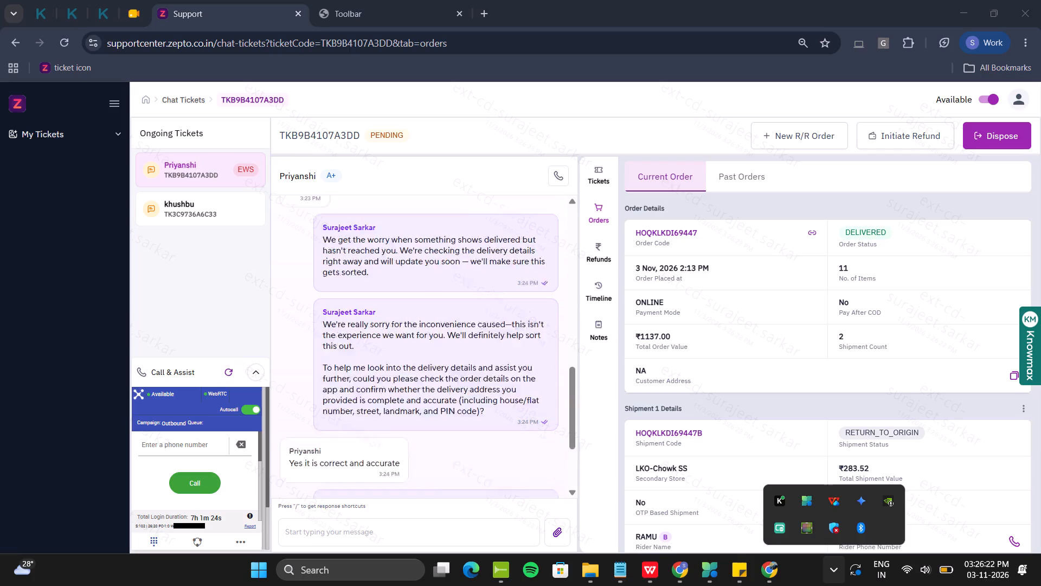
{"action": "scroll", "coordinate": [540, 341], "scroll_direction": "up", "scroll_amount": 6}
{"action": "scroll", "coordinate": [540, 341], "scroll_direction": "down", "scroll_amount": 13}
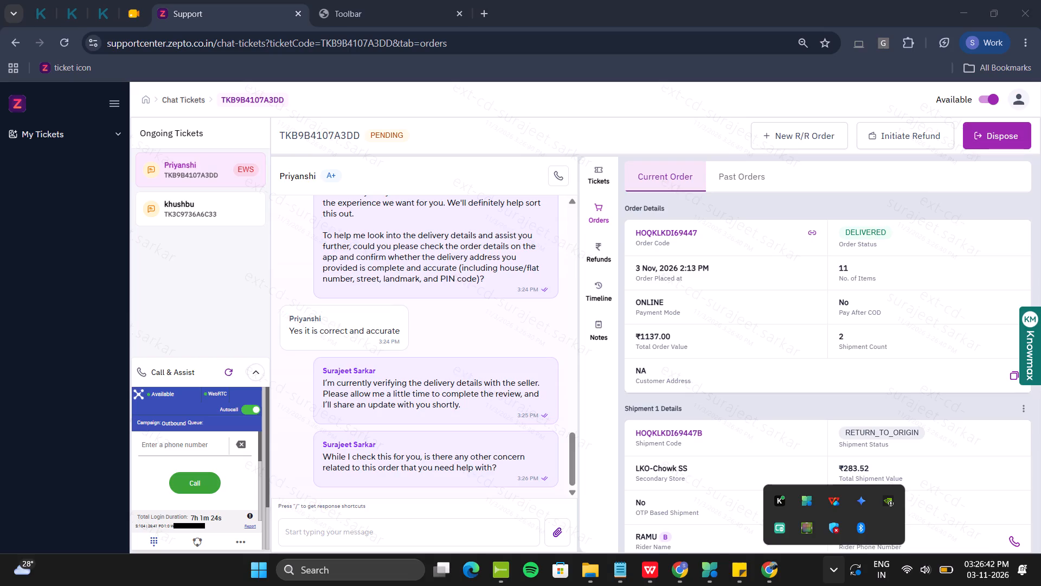
{"action": "left_click", "coordinate": [182, 215]}
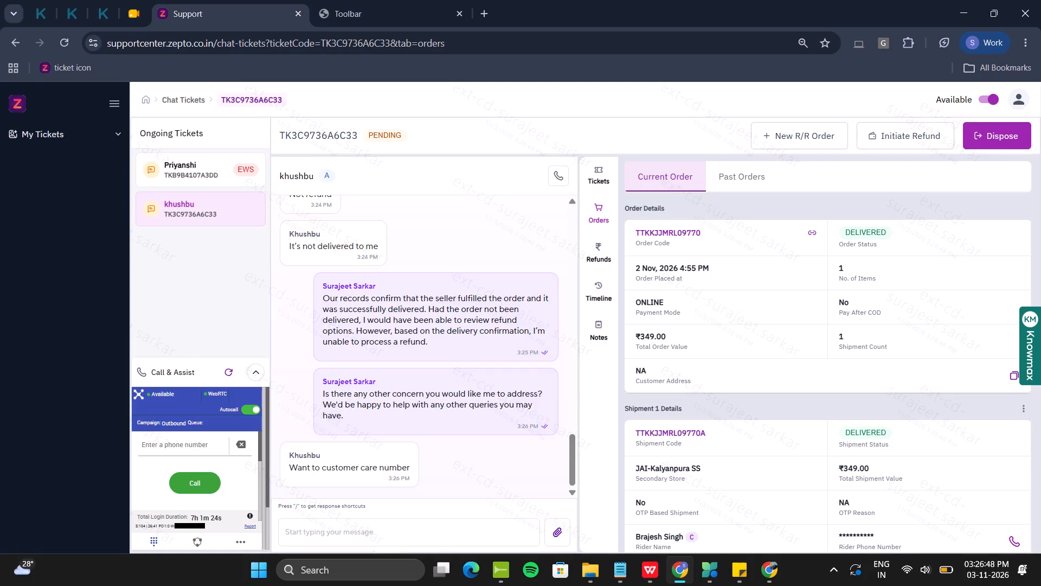
{"action": "left_click", "coordinate": [64, 0]}
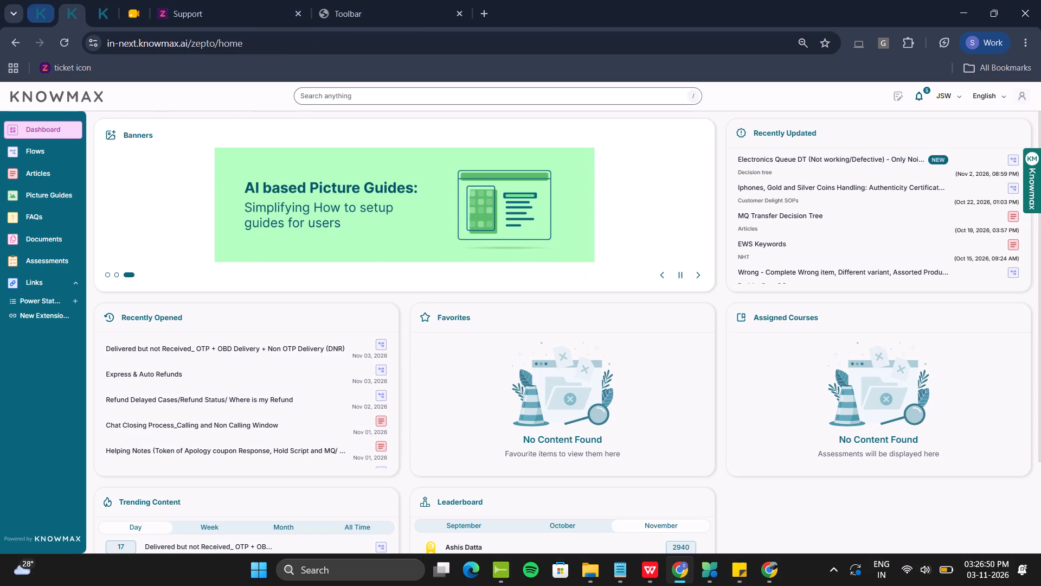
{"action": "left_click", "coordinate": [50, 0]}
{"action": "scroll", "coordinate": [171, 249], "scroll_direction": "up", "scroll_amount": 1}
{"action": "triple_click", "coordinate": [163, 245]}
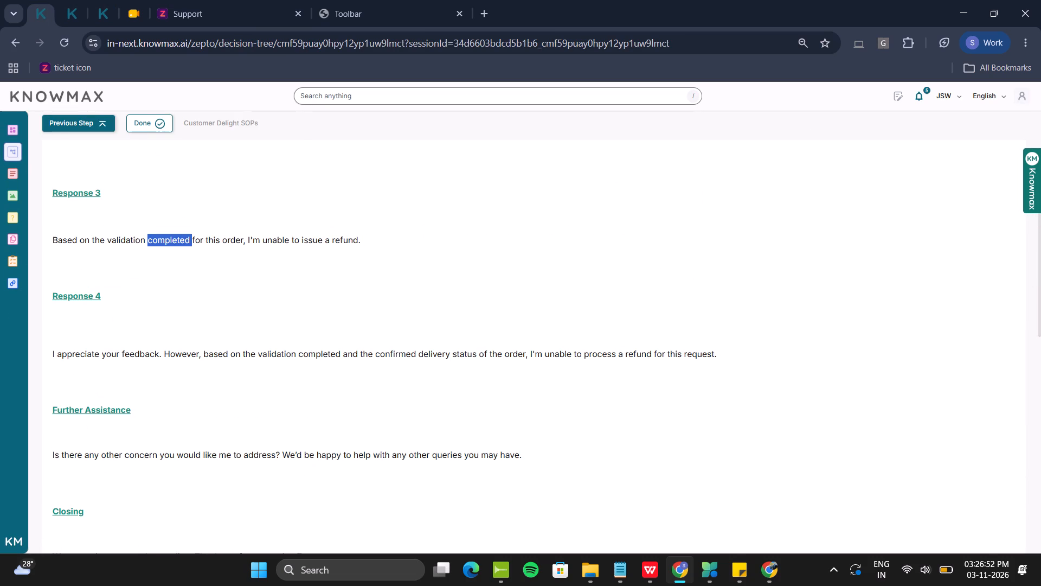
{"action": "right_click", "coordinate": [163, 245]}
{"action": "left_click", "coordinate": [196, 263]}
{"action": "left_click", "coordinate": [188, 0]}
{"action": "right_click", "coordinate": [371, 534]}
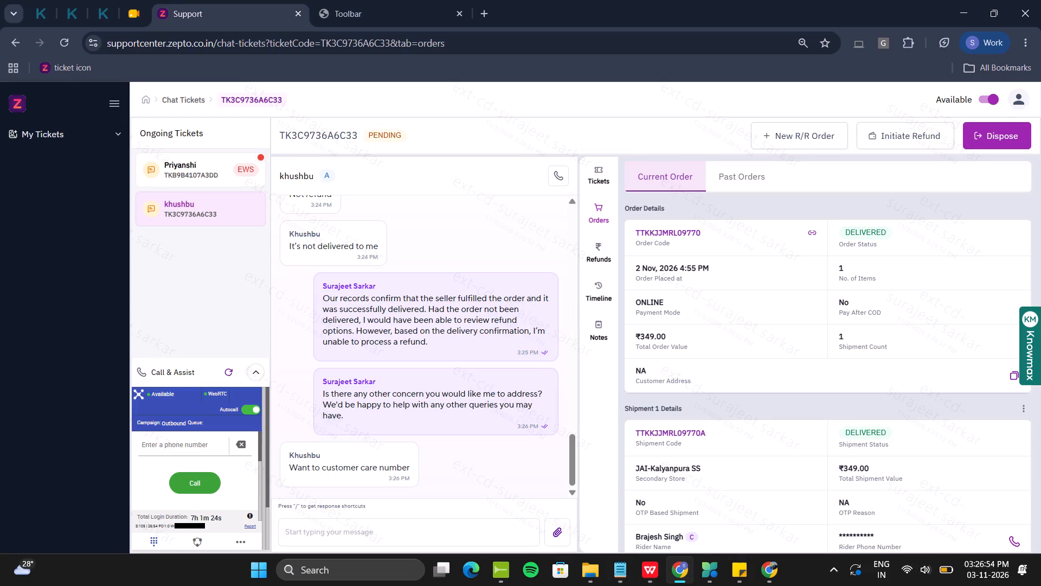
{"action": "left_click", "coordinate": [415, 400]}
{"action": "left_click", "coordinate": [566, 530]}
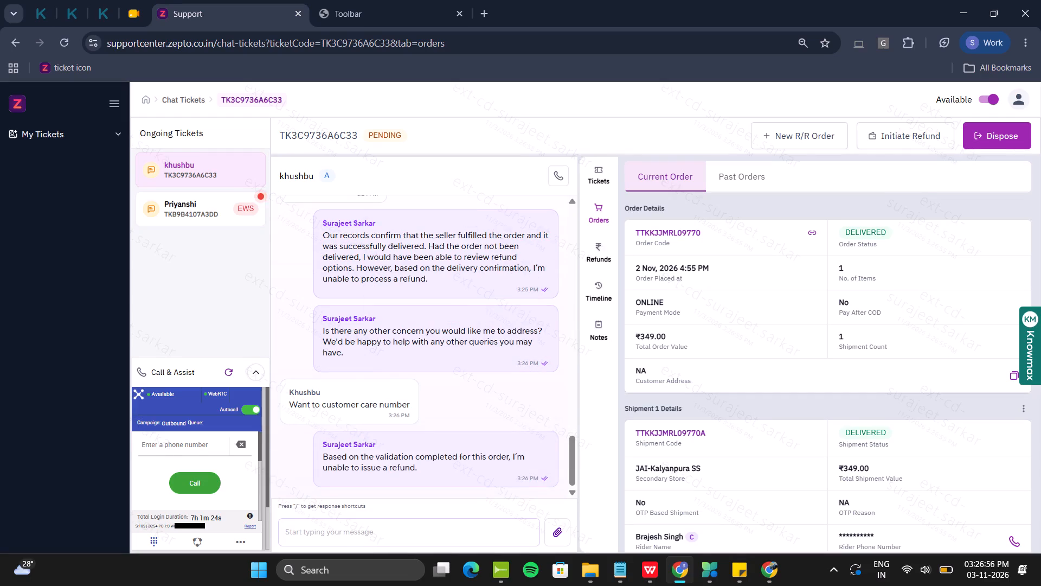
{"action": "left_click", "coordinate": [31, 9]}
{"action": "scroll", "coordinate": [300, 425], "scroll_direction": "down", "scroll_amount": 2}
{"action": "triple_click", "coordinate": [195, 287]}
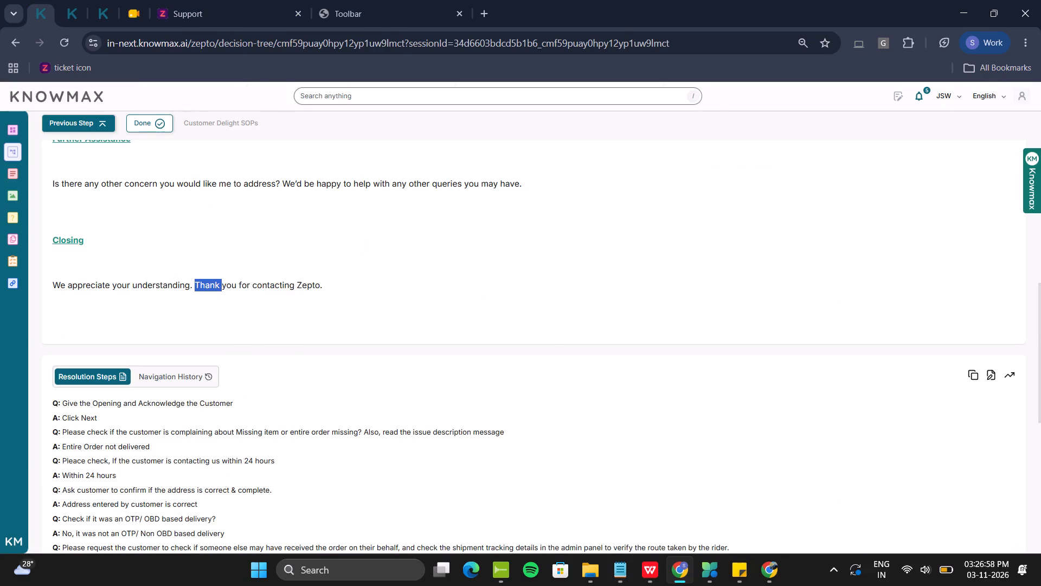
{"action": "right_click", "coordinate": [195, 287]}
{"action": "left_click", "coordinate": [242, 306]}
{"action": "left_click", "coordinate": [266, 0]}
{"action": "right_click", "coordinate": [413, 534]}
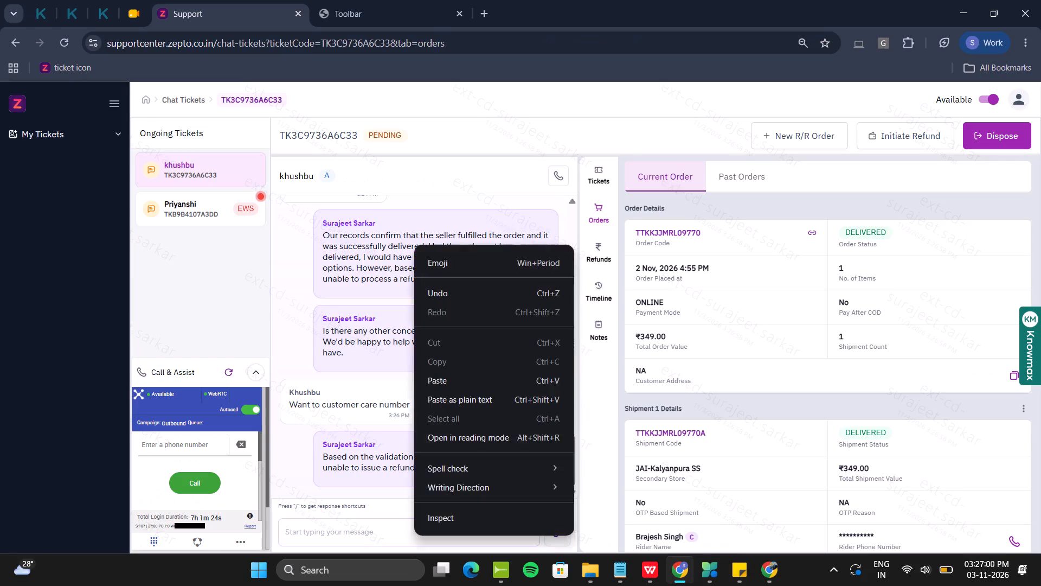
{"action": "left_click", "coordinate": [469, 383]}
{"action": "left_click", "coordinate": [560, 523]}
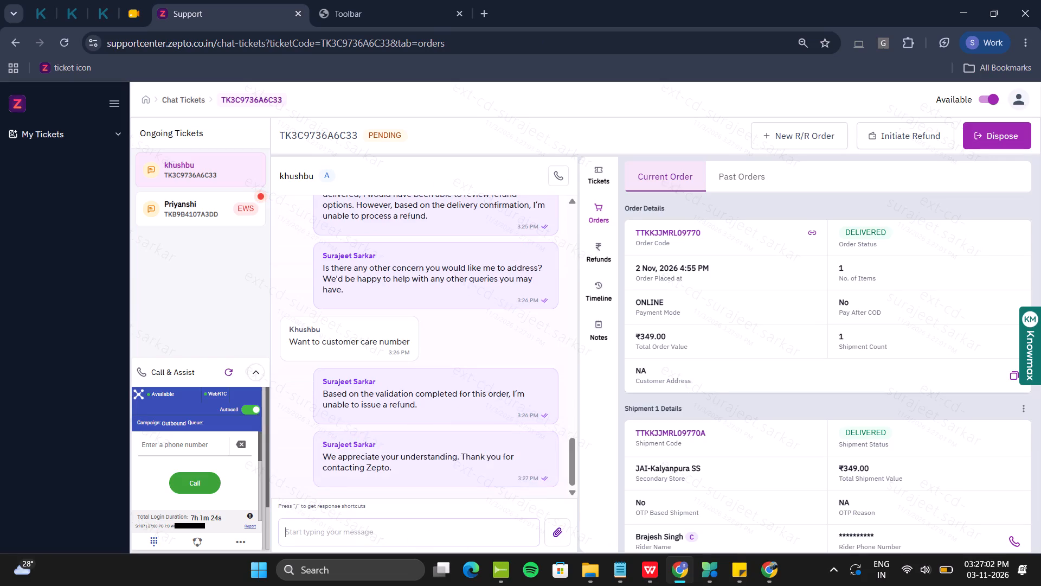
Dispose ticket TK3C9736A6C33 as Close with the reason "Denied - Due to SOP.".
{"action": "left_click", "coordinate": [1018, 133]}
{"action": "left_click", "coordinate": [810, 148]}
{"action": "left_click", "coordinate": [873, 395]}
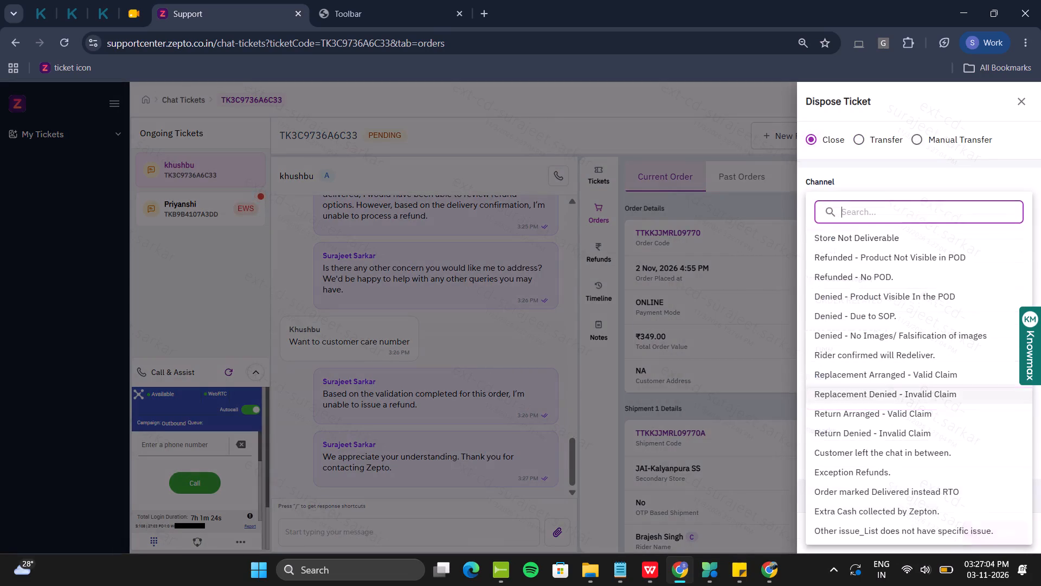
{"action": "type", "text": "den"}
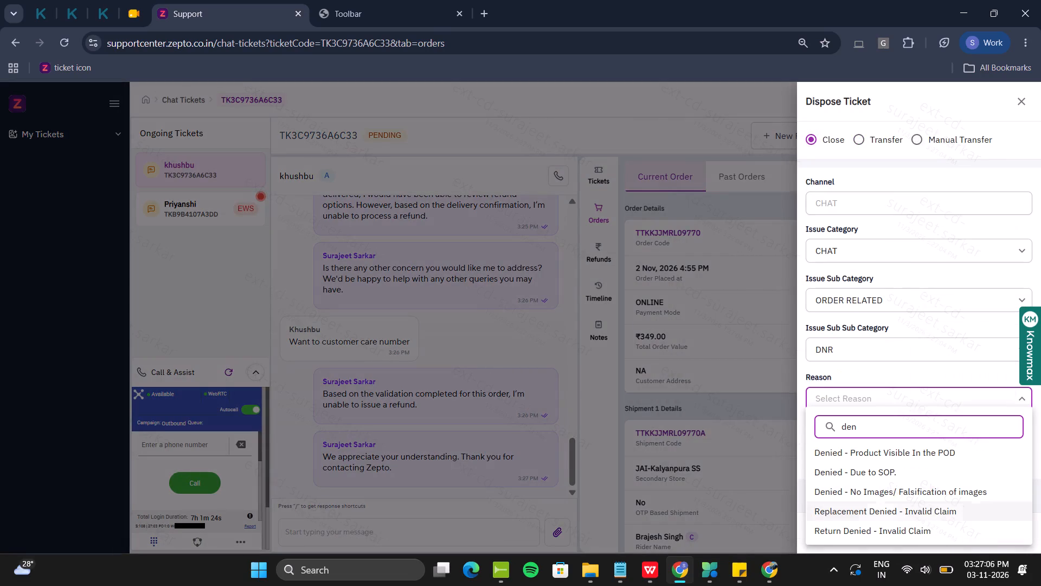
{"action": "left_click", "coordinate": [910, 472]}
{"action": "left_click", "coordinate": [1000, 537]}
{"action": "left_click", "coordinate": [547, 352]}
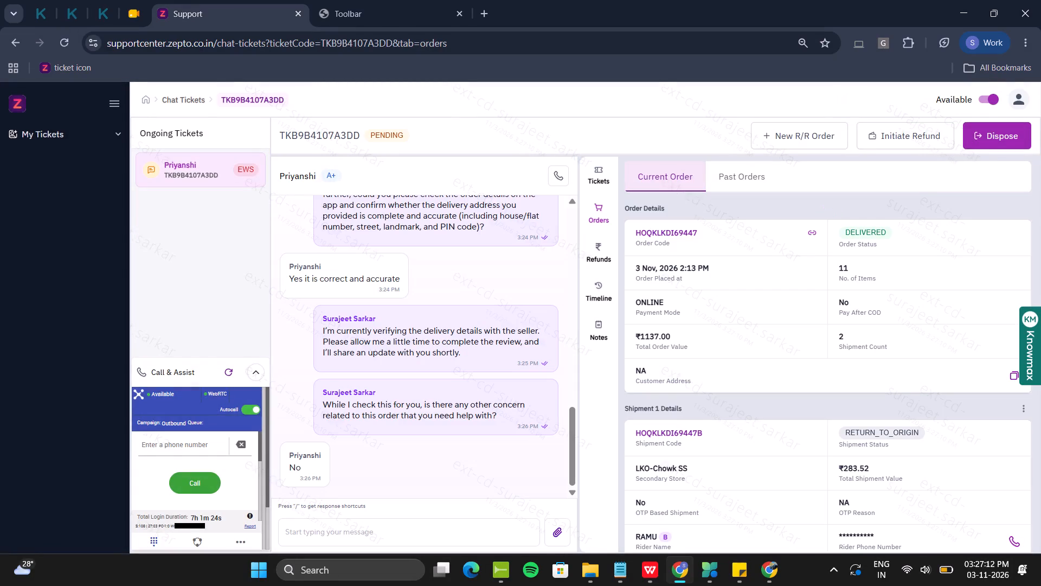
{"action": "left_click", "coordinate": [59, 2]}
{"action": "left_click", "coordinate": [94, 2]}
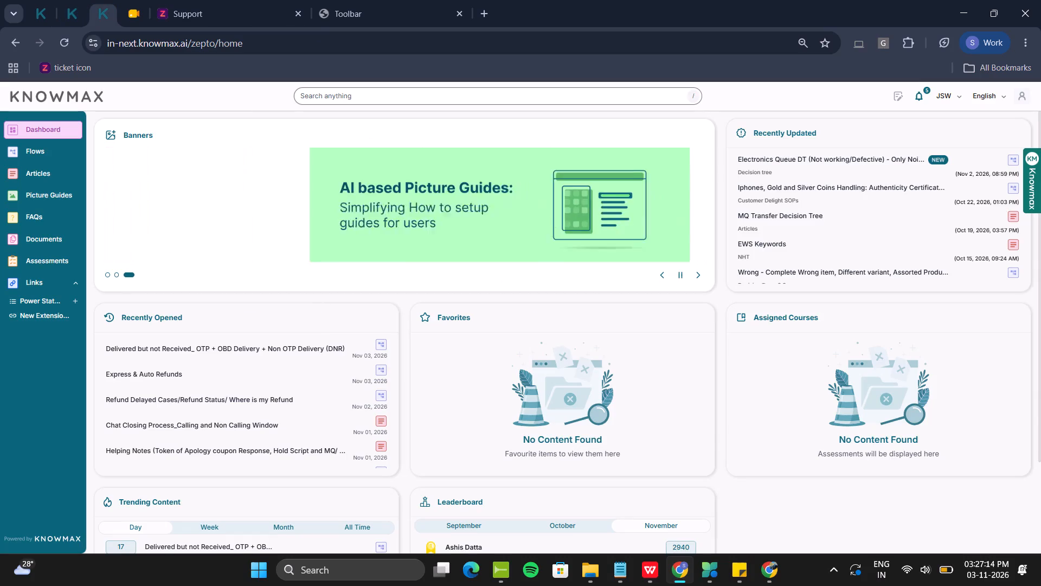
{"action": "left_click", "coordinate": [256, 353]}
{"action": "left_click", "coordinate": [240, 0]}
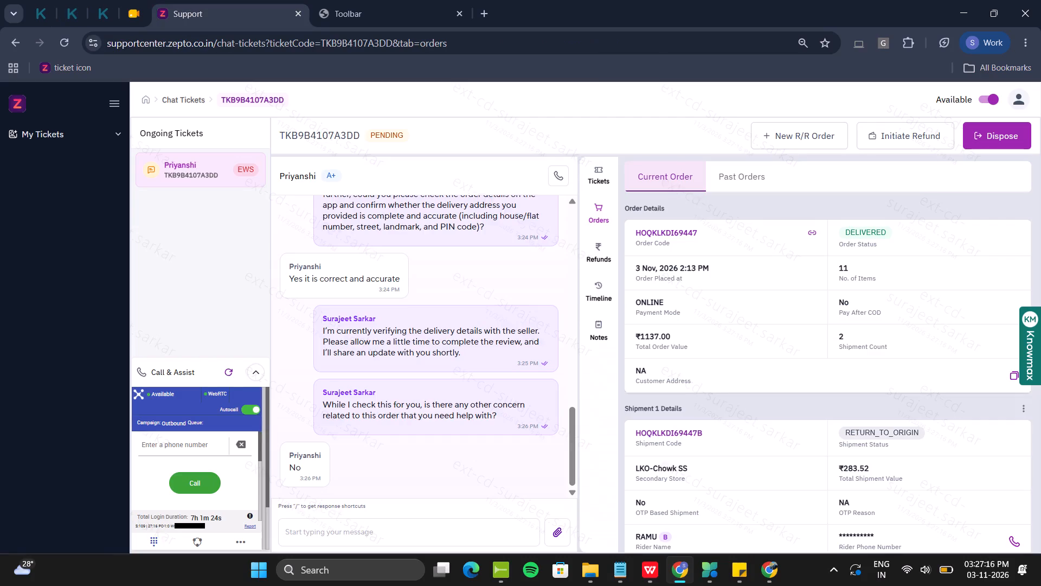
{"action": "double_click", "coordinate": [309, 128]}
{"action": "right_click", "coordinate": [309, 128]}
{"action": "left_click", "coordinate": [342, 148]}
{"action": "left_click", "coordinate": [113, 0]}
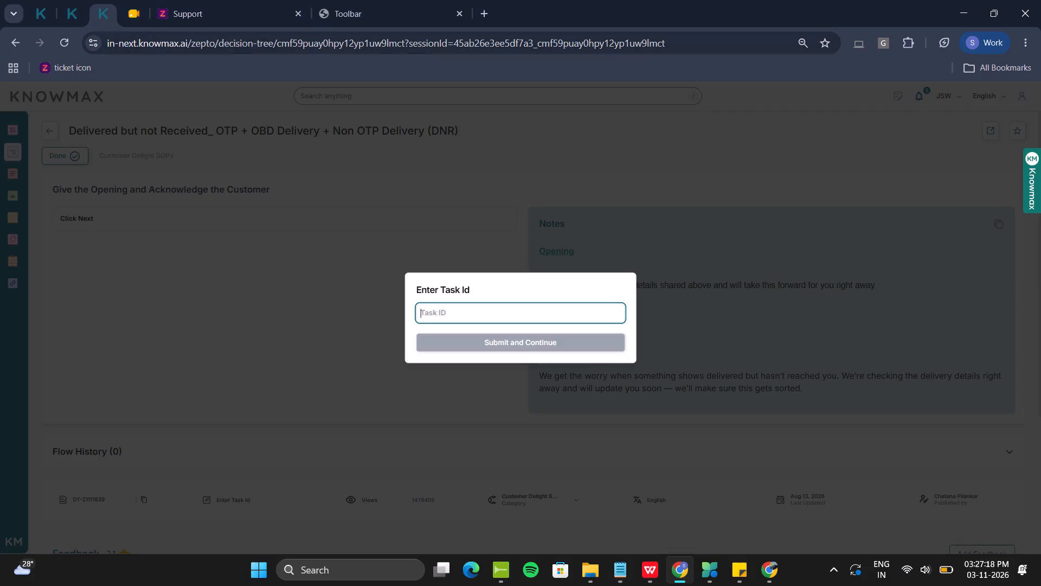
{"action": "right_click", "coordinate": [432, 303]}
{"action": "right_click", "coordinate": [428, 315]}
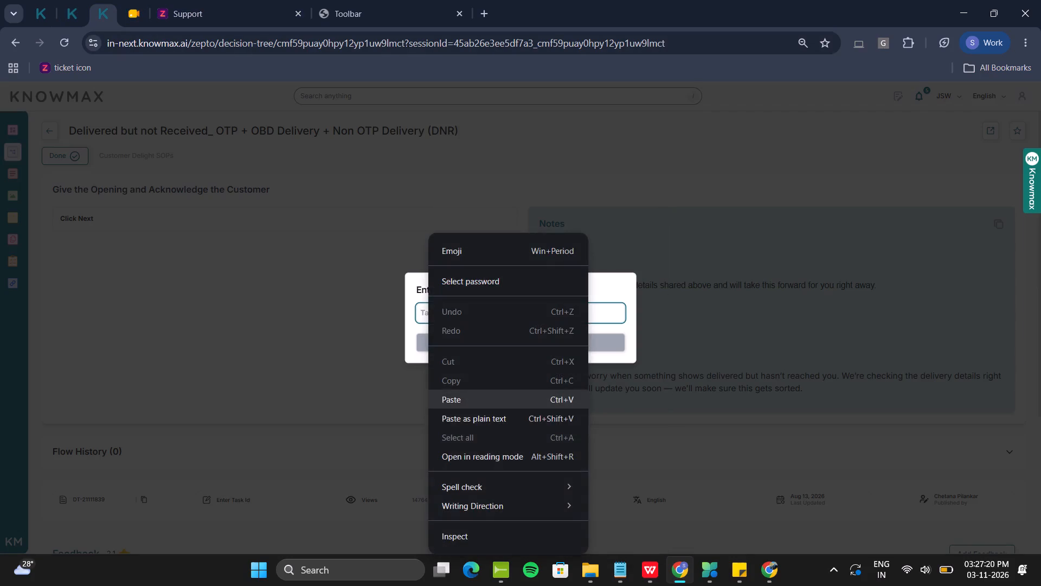
{"action": "left_click", "coordinate": [474, 405]}
{"action": "left_click", "coordinate": [522, 324]}
{"action": "left_click", "coordinate": [534, 346]}
Advance the DNR flow through the address confirmation and the track shipment and rider calling decision to "Use Auto Refunds to Initiate the refund here.".
{"action": "left_click", "coordinate": [132, 203]}
{"action": "left_click", "coordinate": [136, 215]}
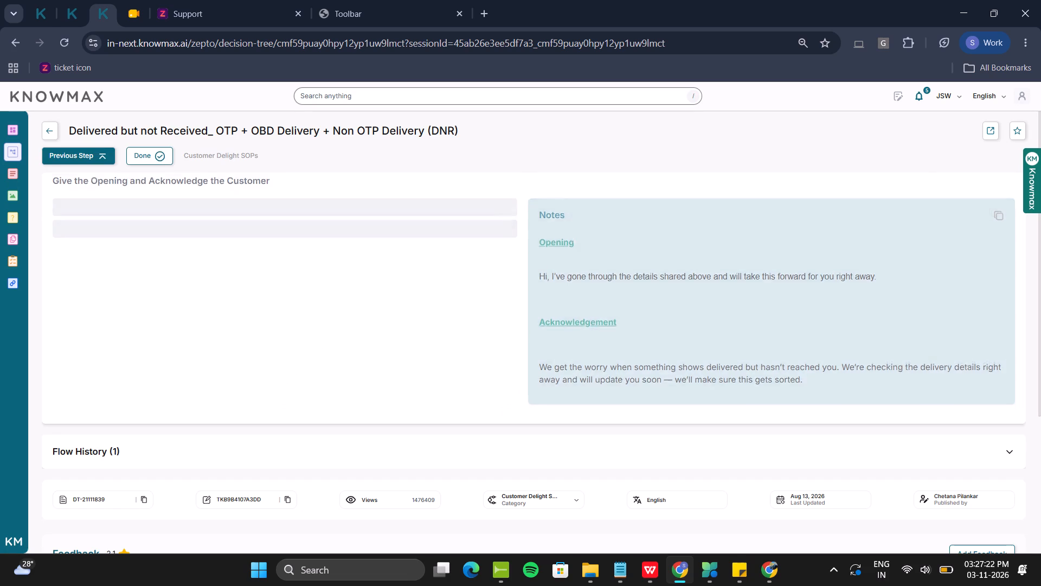
{"action": "left_click", "coordinate": [111, 214]}
{"action": "left_click", "coordinate": [113, 247]}
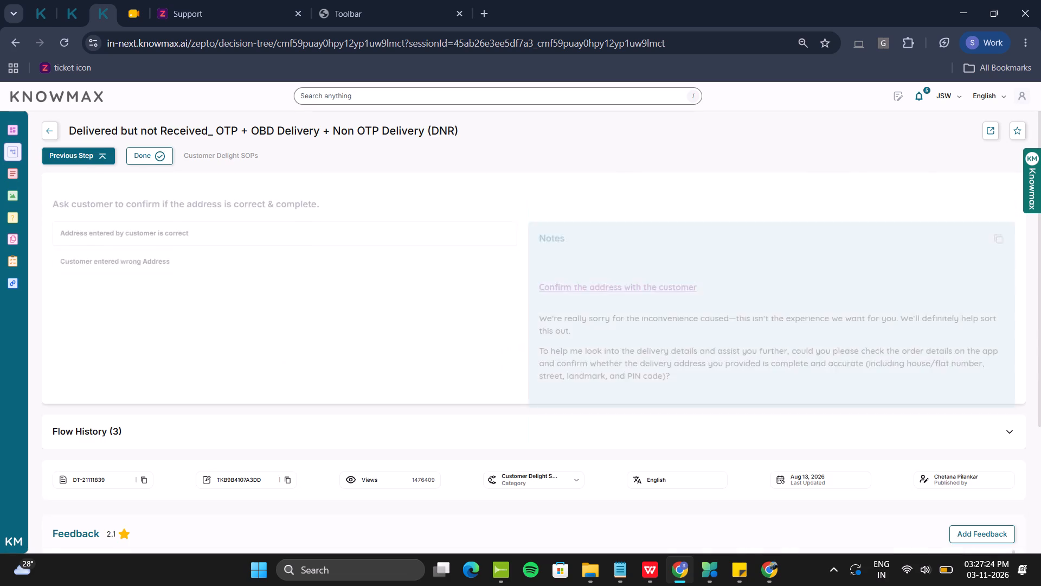
{"action": "left_click", "coordinate": [111, 218]}
{"action": "left_click", "coordinate": [130, 259]}
{"action": "left_click", "coordinate": [146, 262]}
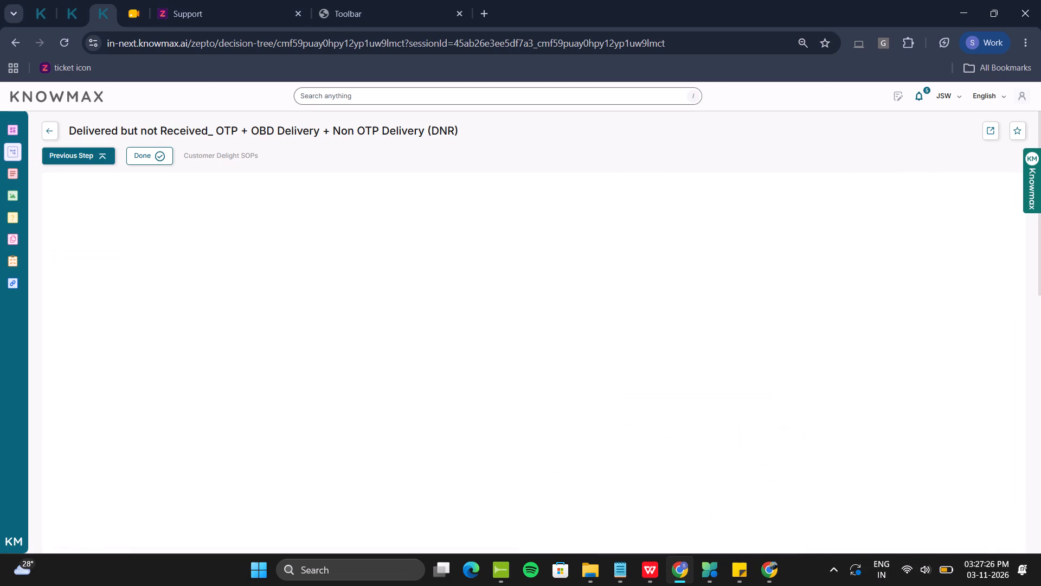
{"action": "left_click", "coordinate": [142, 225]}
{"action": "left_click", "coordinate": [157, 251]}
{"action": "left_click", "coordinate": [155, 224]}
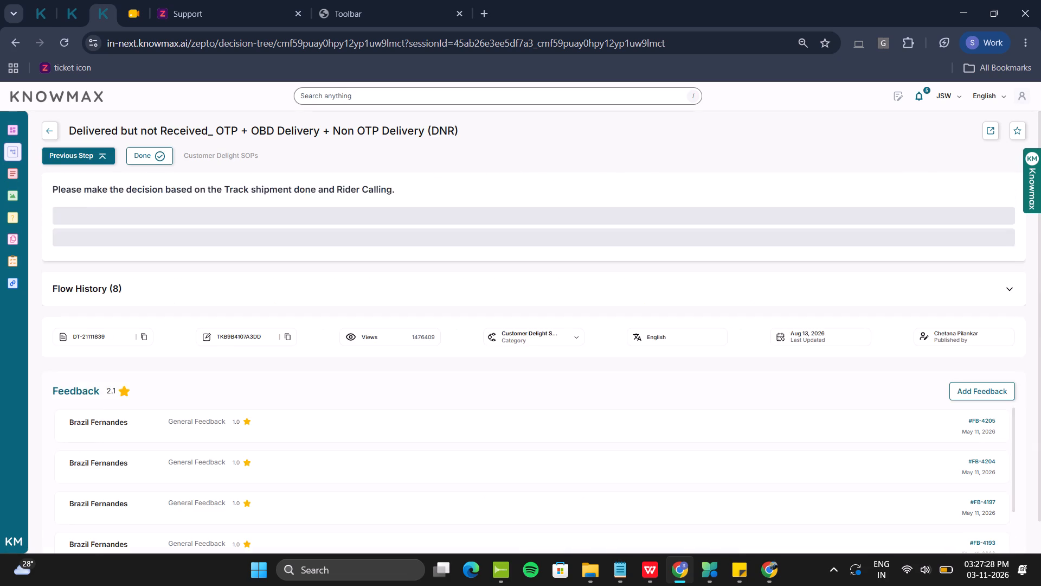
{"action": "left_click", "coordinate": [188, 303]}
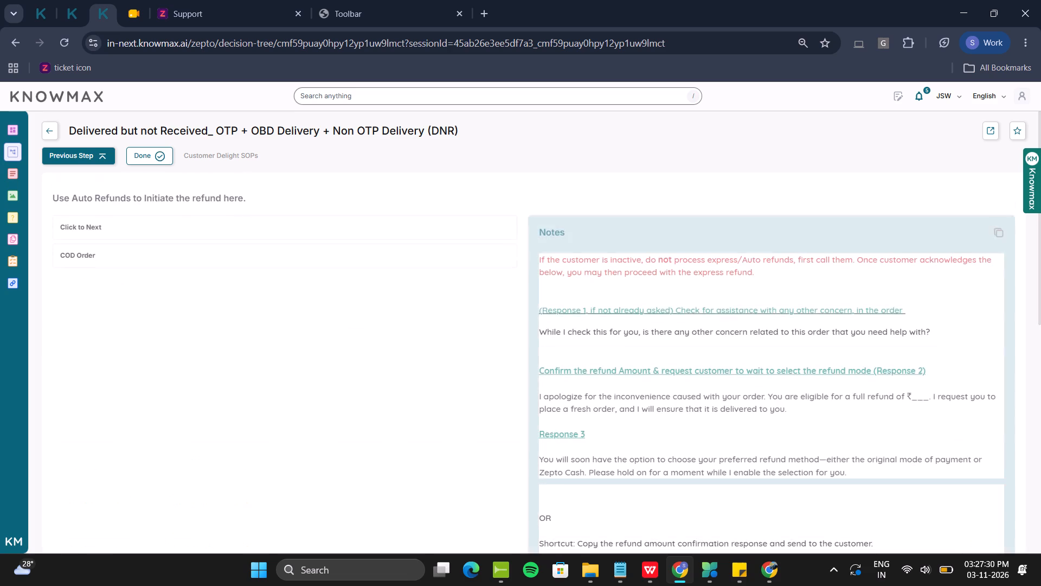
{"action": "triple_click", "coordinate": [695, 400]}
{"action": "right_click", "coordinate": [695, 400]}
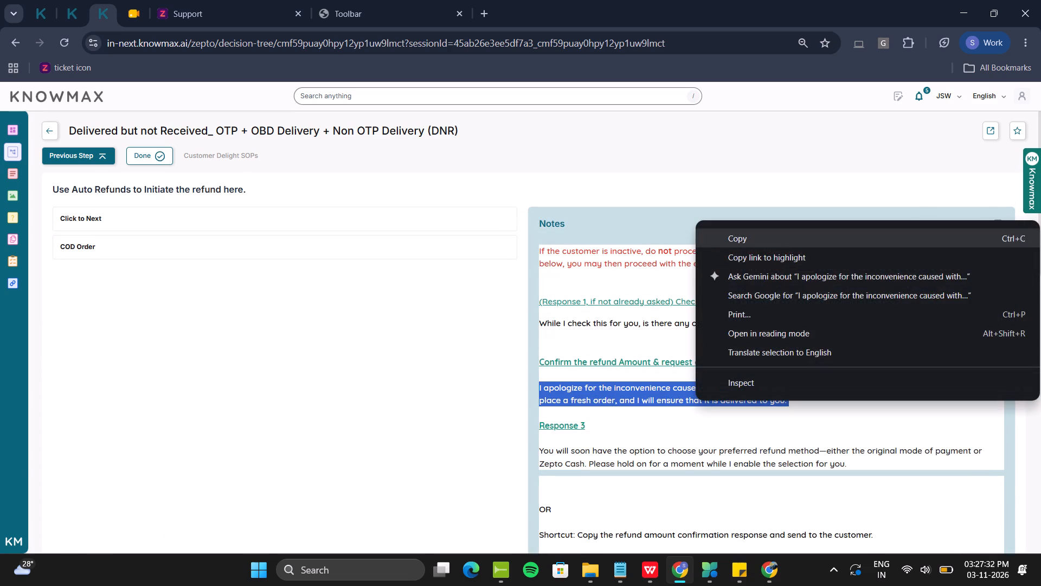
{"action": "left_click", "coordinate": [740, 240]}
{"action": "left_click", "coordinate": [204, 0]}
{"action": "right_click", "coordinate": [431, 532]}
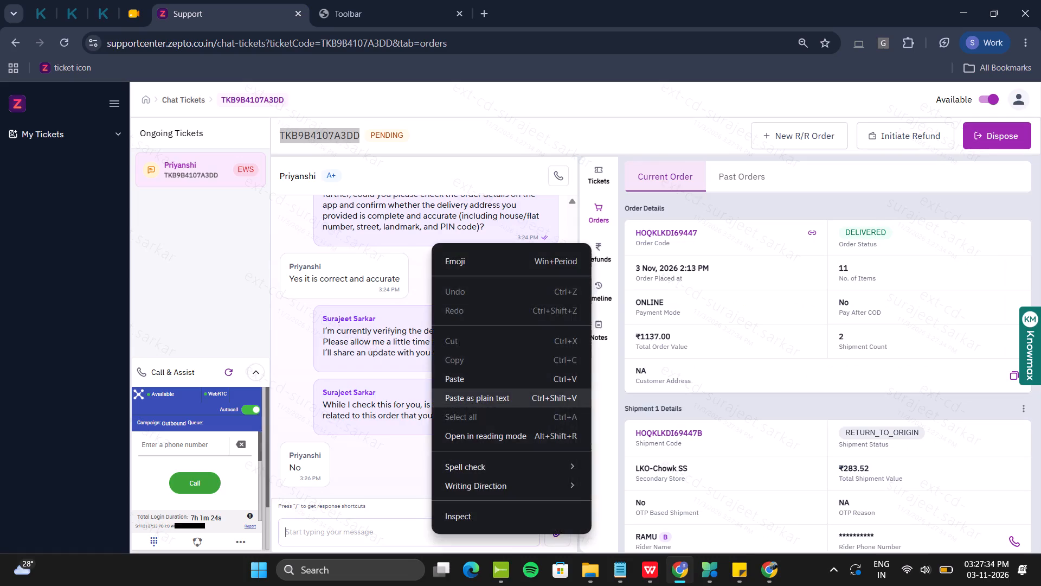
{"action": "left_click", "coordinate": [475, 397]}
Fill the draft's blank refund amount with 853.48, copied from Shipment 2's total value, and send the message.
{"action": "scroll", "coordinate": [830, 413], "scroll_direction": "down", "scroll_amount": 2}
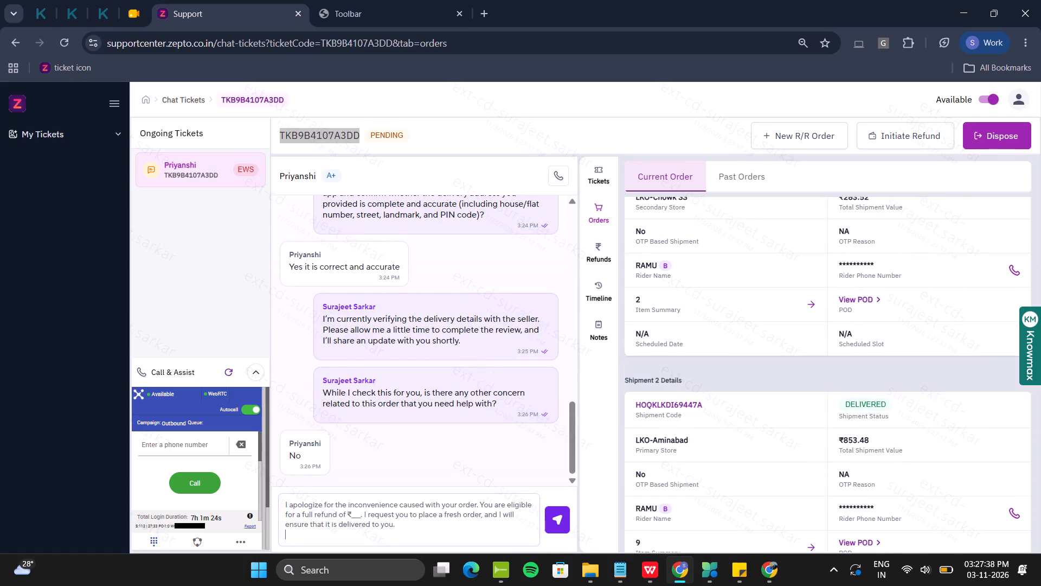
{"action": "left_click_drag", "start_coordinate": [845, 438], "coordinate": [869, 437]}
{"action": "right_click", "coordinate": [865, 437]}
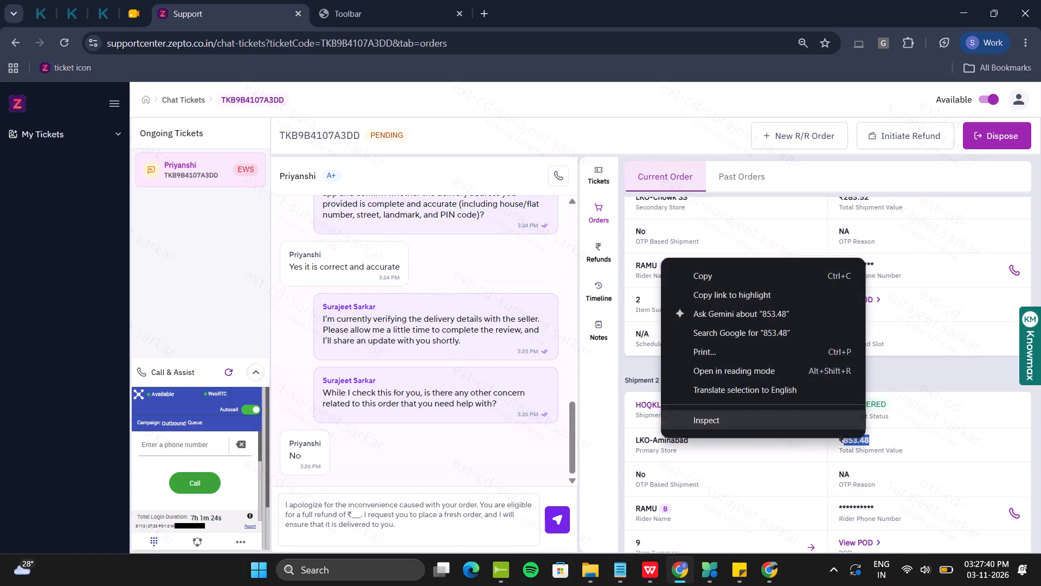
{"action": "left_click", "coordinate": [719, 275]}
{"action": "double_click", "coordinate": [357, 514]}
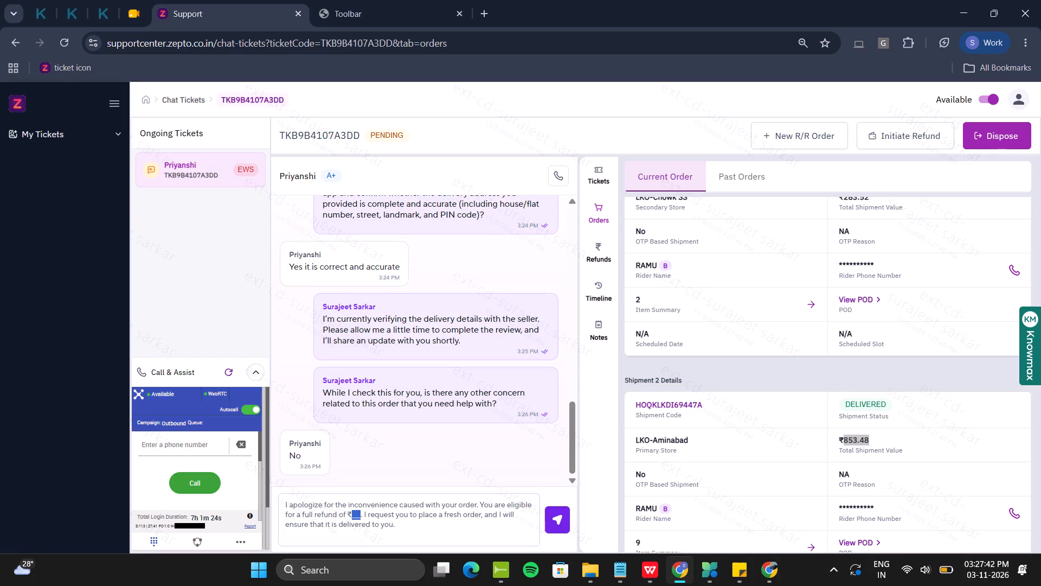
{"action": "key", "text": "ctrl+v"}
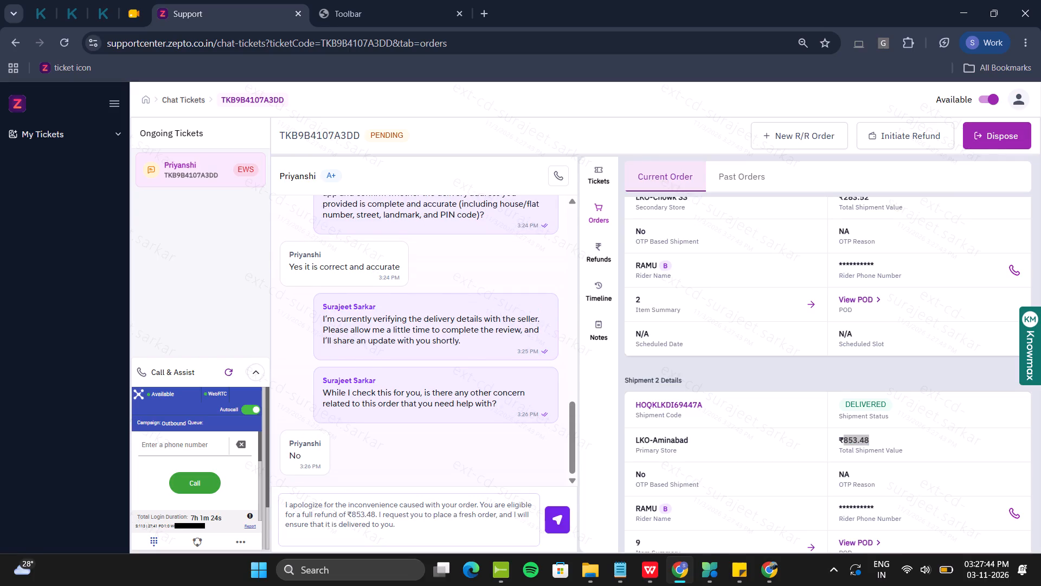
{"action": "key", "text": "Return"}
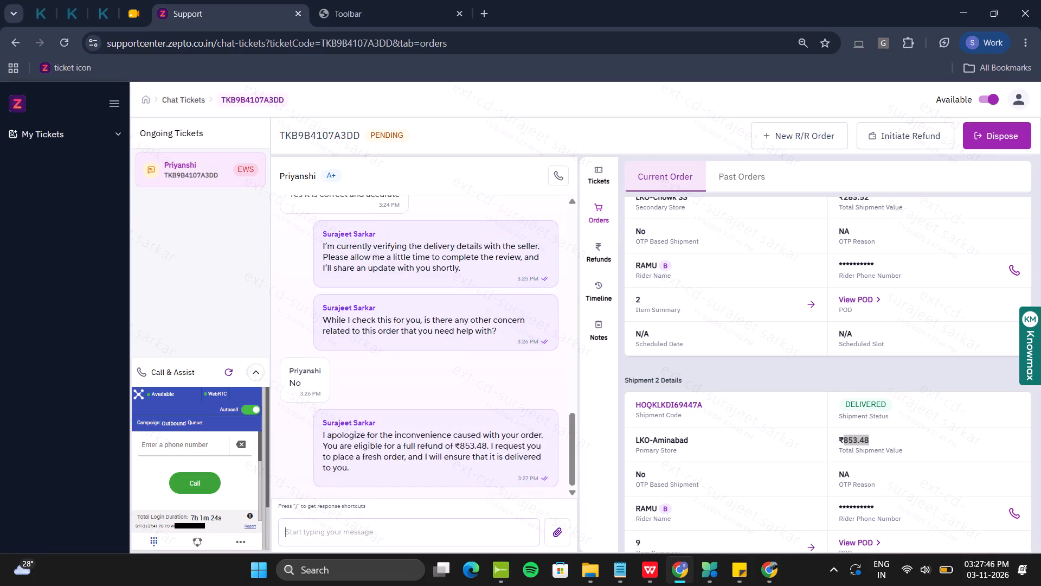
{"action": "left_click", "coordinate": [68, 0]}
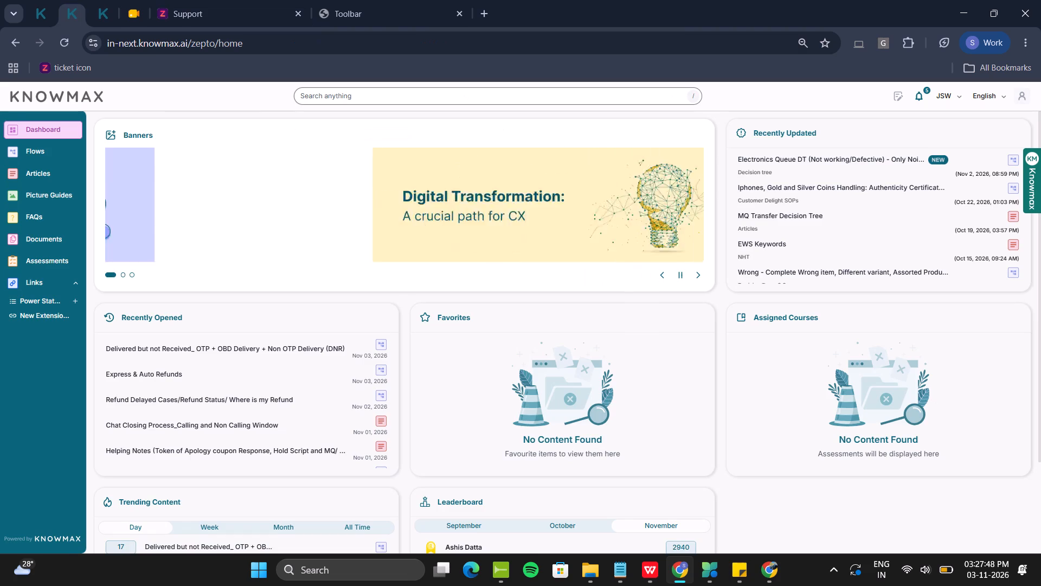
{"action": "left_click", "coordinate": [95, 9]}
{"action": "triple_click", "coordinate": [677, 461]}
{"action": "right_click", "coordinate": [678, 462]}
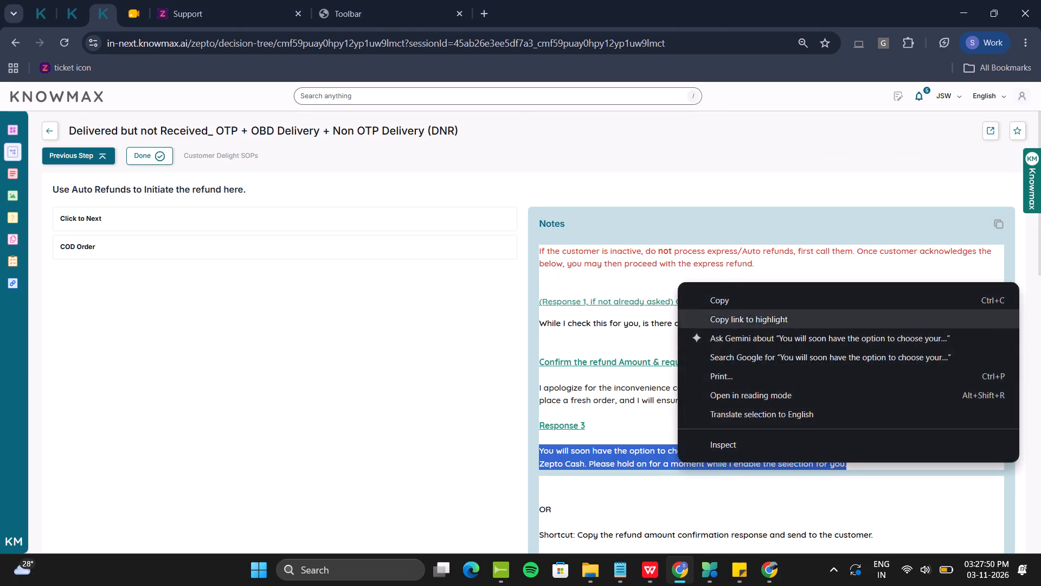
{"action": "left_click", "coordinate": [708, 292]}
{"action": "left_click", "coordinate": [224, 0]}
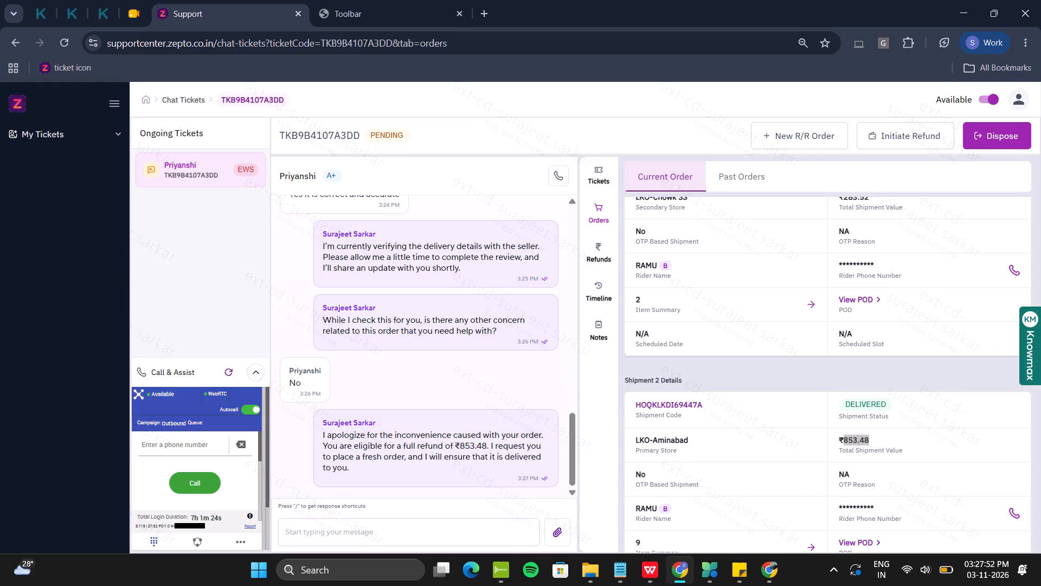
{"action": "right_click", "coordinate": [325, 541]}
{"action": "left_click", "coordinate": [387, 406]}
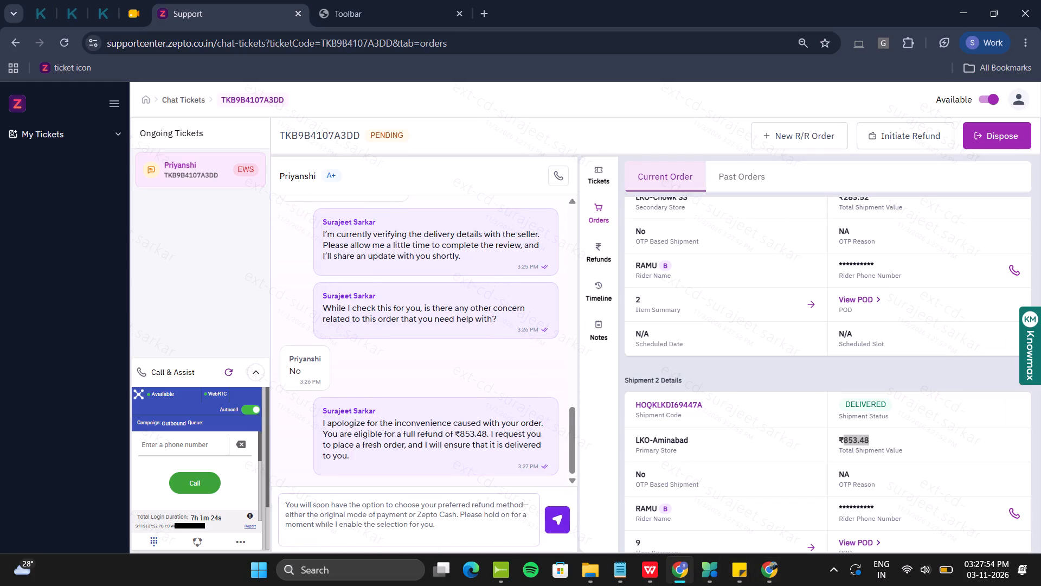
{"action": "left_click", "coordinate": [555, 524]}
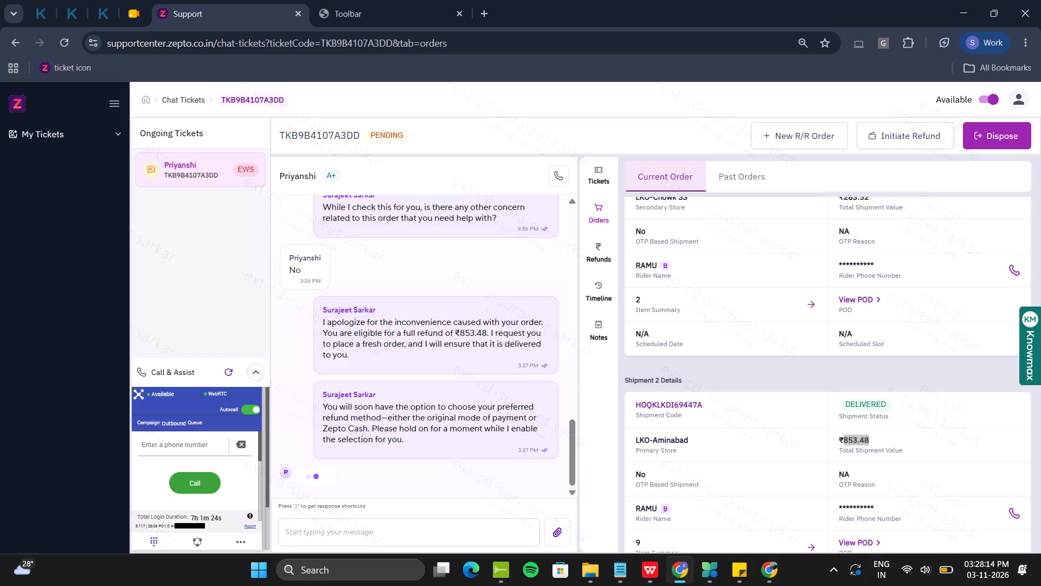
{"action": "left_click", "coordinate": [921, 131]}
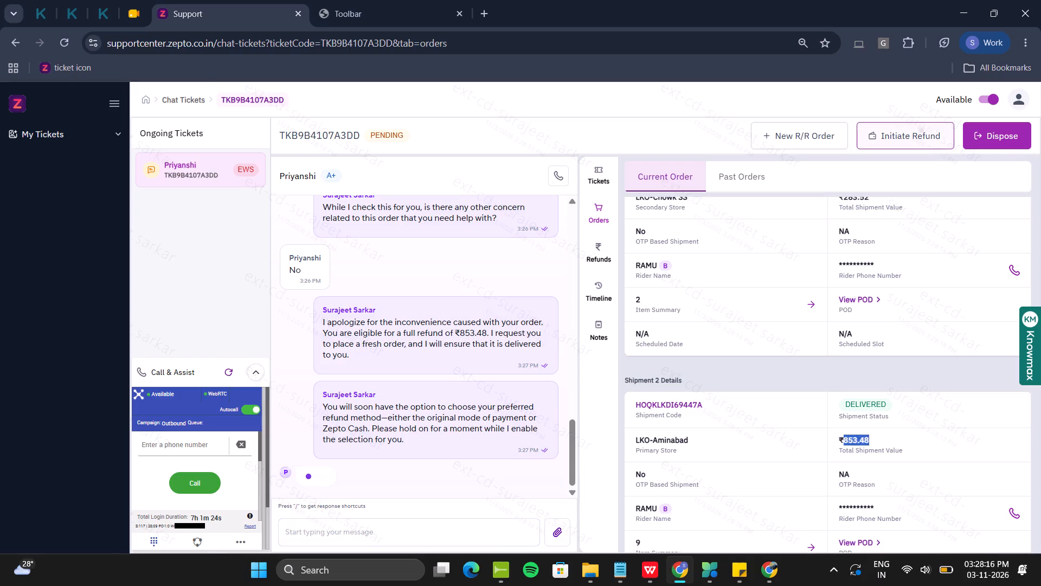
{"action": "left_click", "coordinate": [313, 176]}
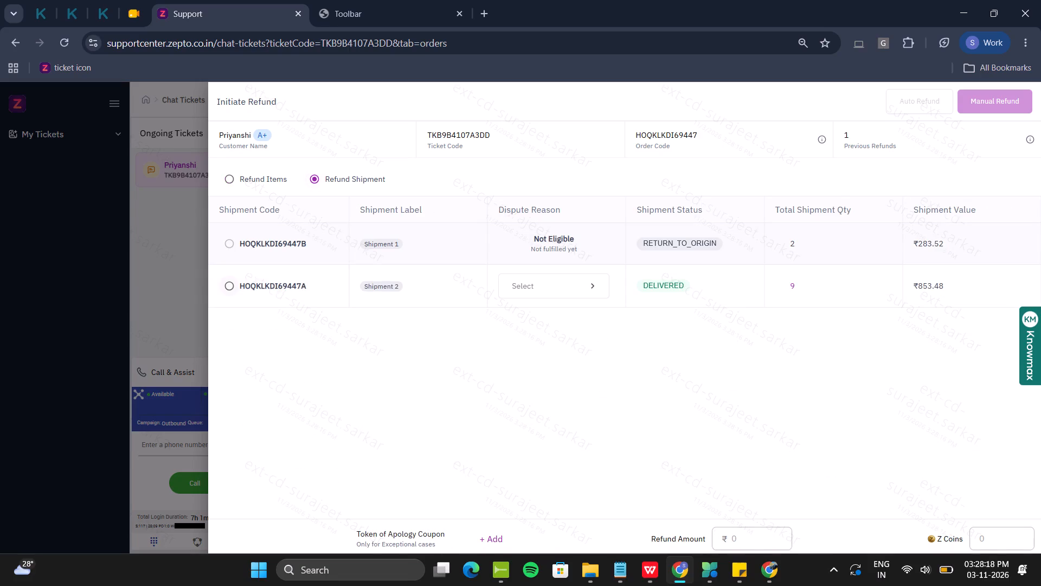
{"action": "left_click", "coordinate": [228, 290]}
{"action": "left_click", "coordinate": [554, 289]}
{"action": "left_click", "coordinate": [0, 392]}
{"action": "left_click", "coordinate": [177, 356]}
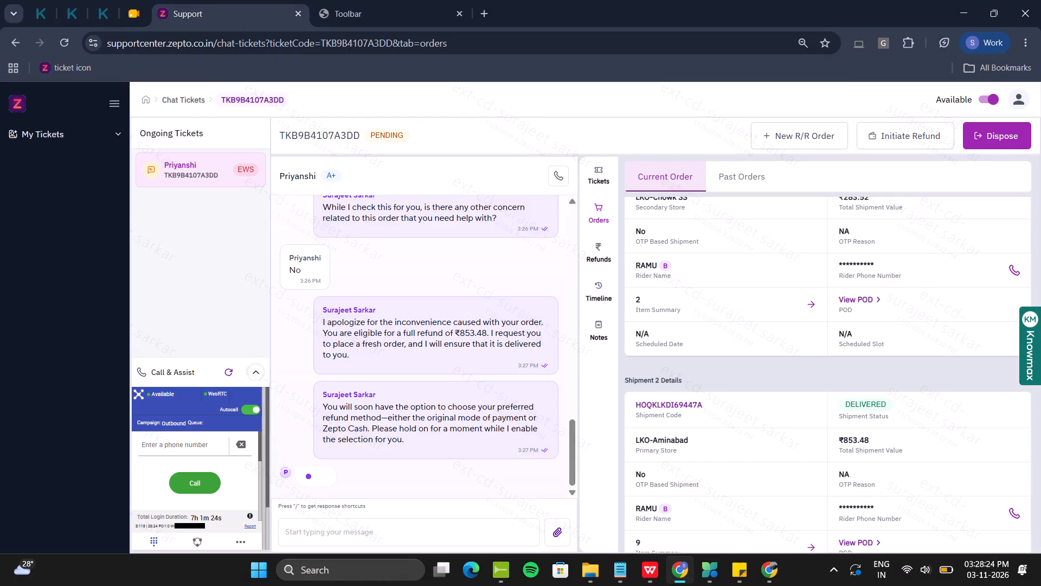
{"action": "left_click", "coordinate": [887, 136]}
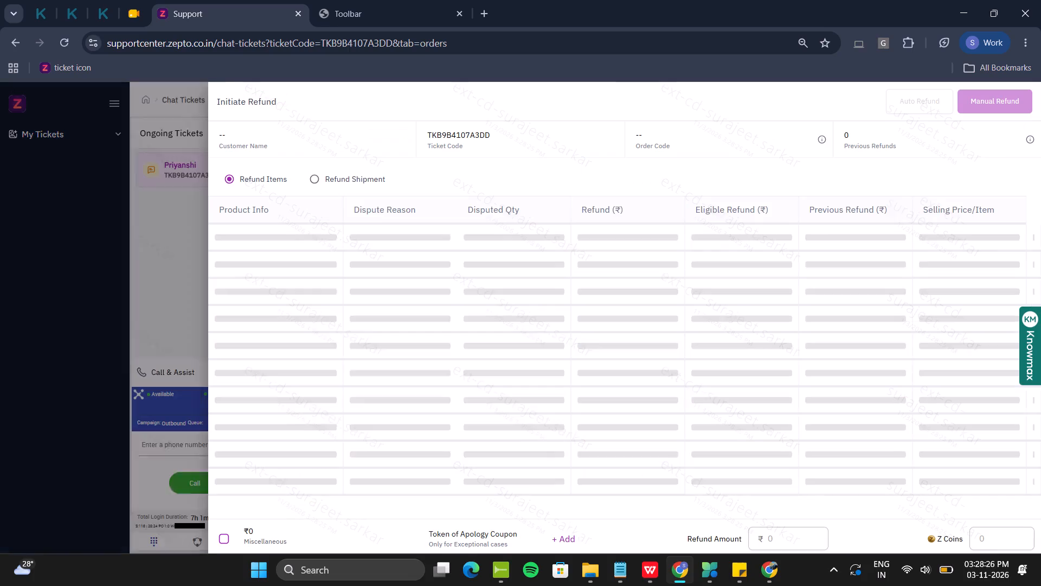
{"action": "left_click", "coordinate": [320, 174]}
{"action": "left_click", "coordinate": [230, 292]}
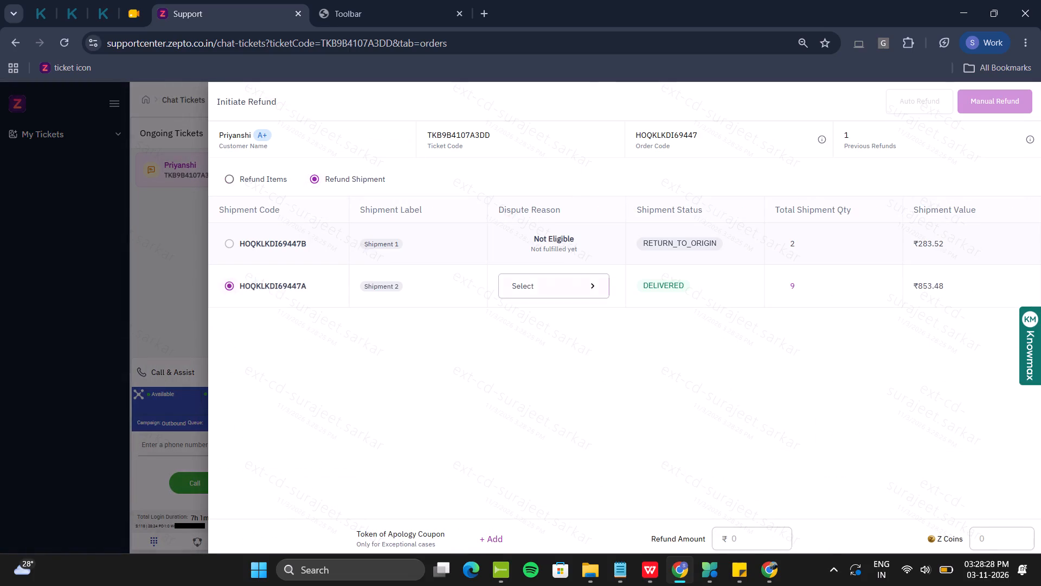
{"action": "left_click", "coordinate": [593, 292]}
{"action": "left_click", "coordinate": [863, 167]}
{"action": "left_click", "coordinate": [1021, 537]}
{"action": "left_click", "coordinate": [918, 112]}
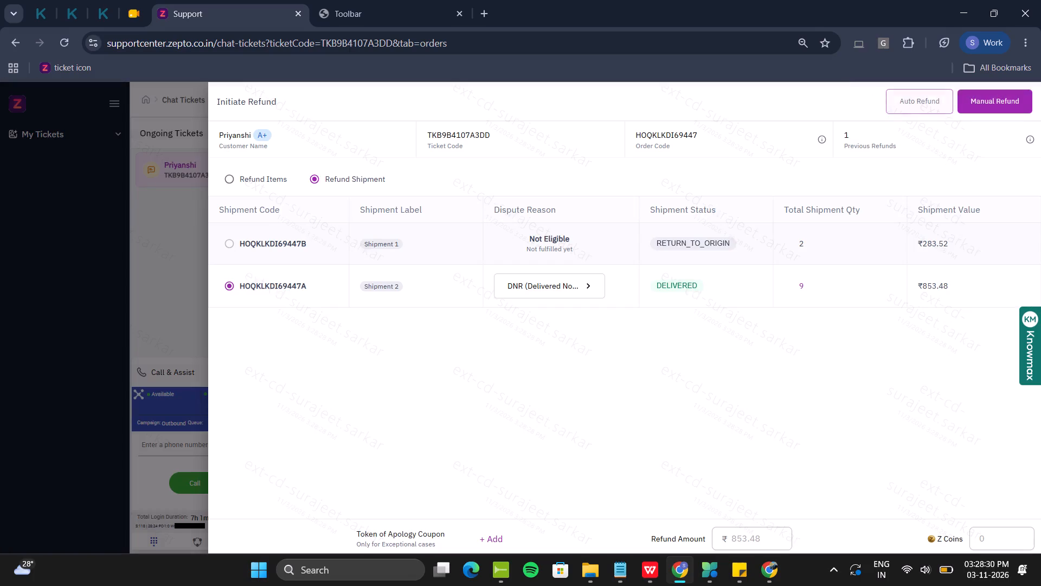
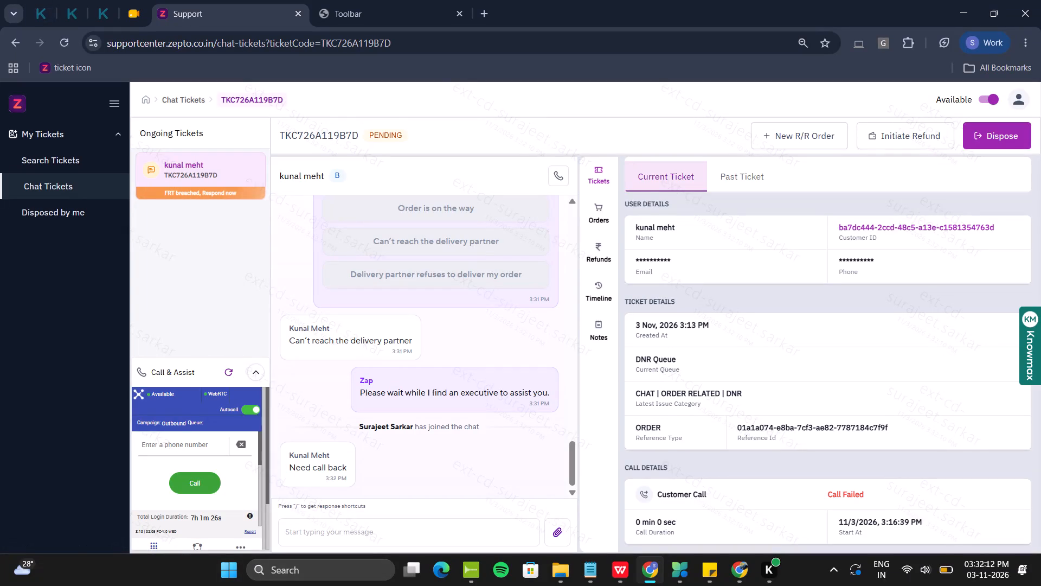
{"action": "left_click", "coordinate": [319, 533]}
{"action": "scroll", "coordinate": [429, 366], "scroll_direction": "up", "scroll_amount": 8}
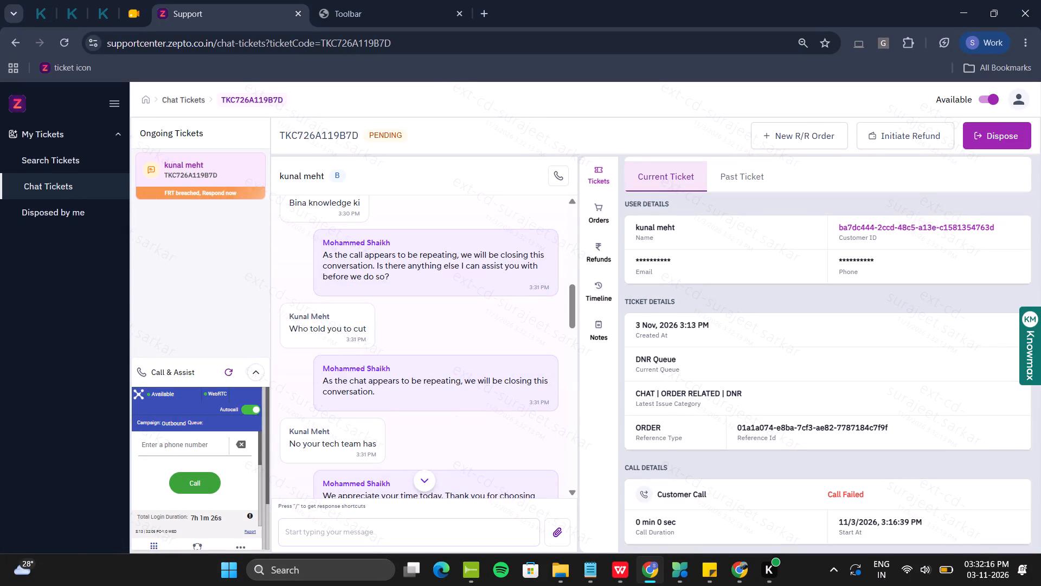
{"action": "scroll", "coordinate": [410, 441], "scroll_direction": "up", "scroll_amount": 1}
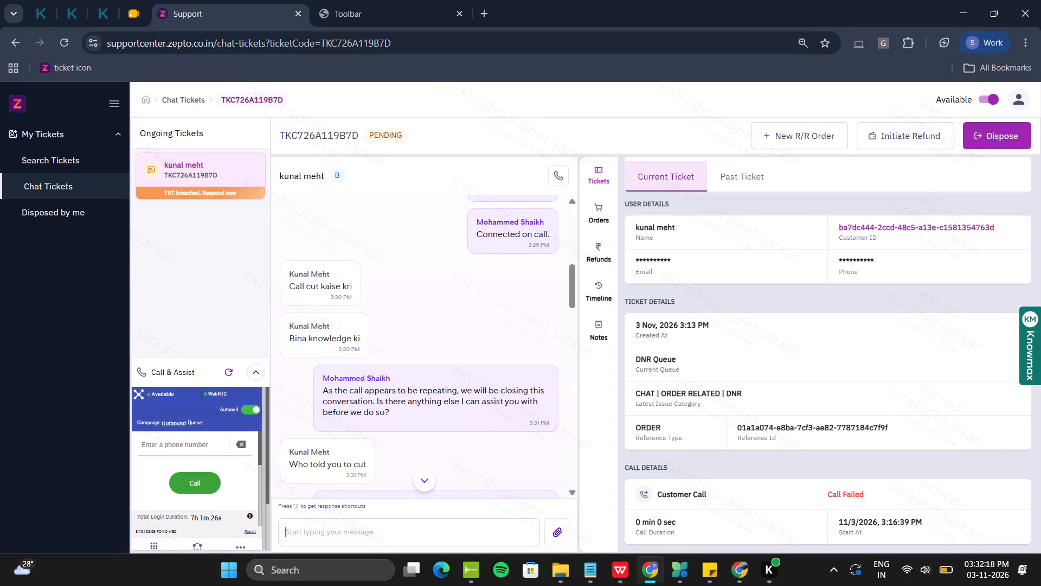
{"action": "scroll", "coordinate": [419, 430], "scroll_direction": "up", "scroll_amount": 1}
{"action": "scroll", "coordinate": [451, 388], "scroll_direction": "down", "scroll_amount": 2}
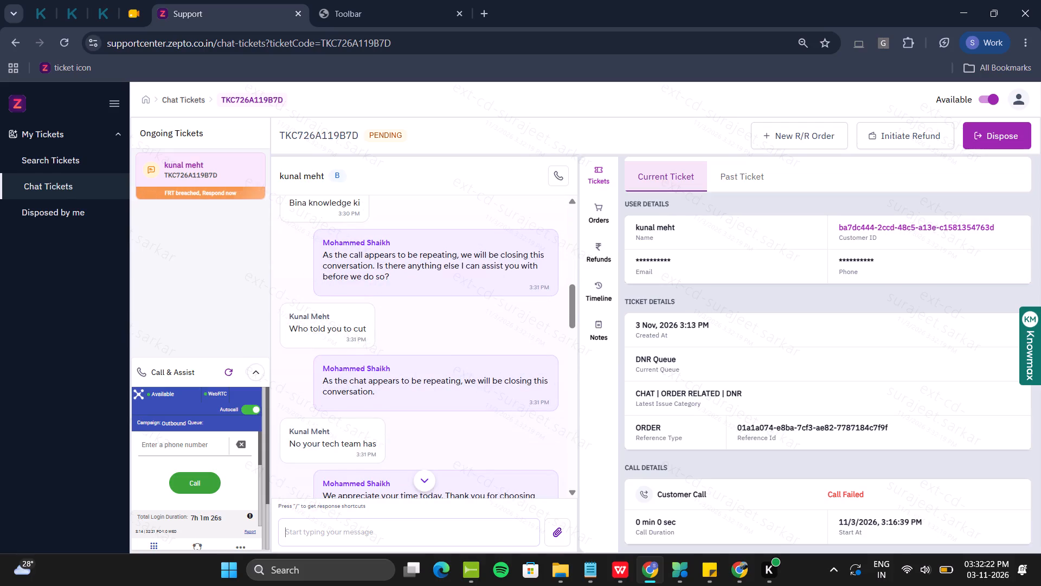
{"action": "scroll", "coordinate": [453, 409], "scroll_direction": "up", "scroll_amount": 8}
{"action": "scroll", "coordinate": [505, 416], "scroll_direction": "up", "scroll_amount": 2}
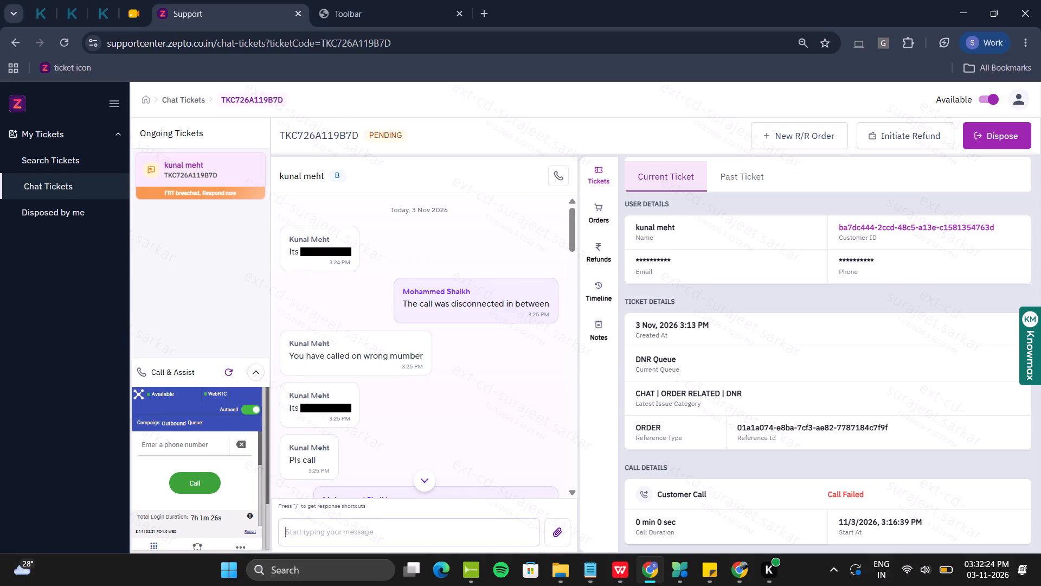
{"action": "scroll", "coordinate": [505, 416], "scroll_direction": "up", "scroll_amount": 6}
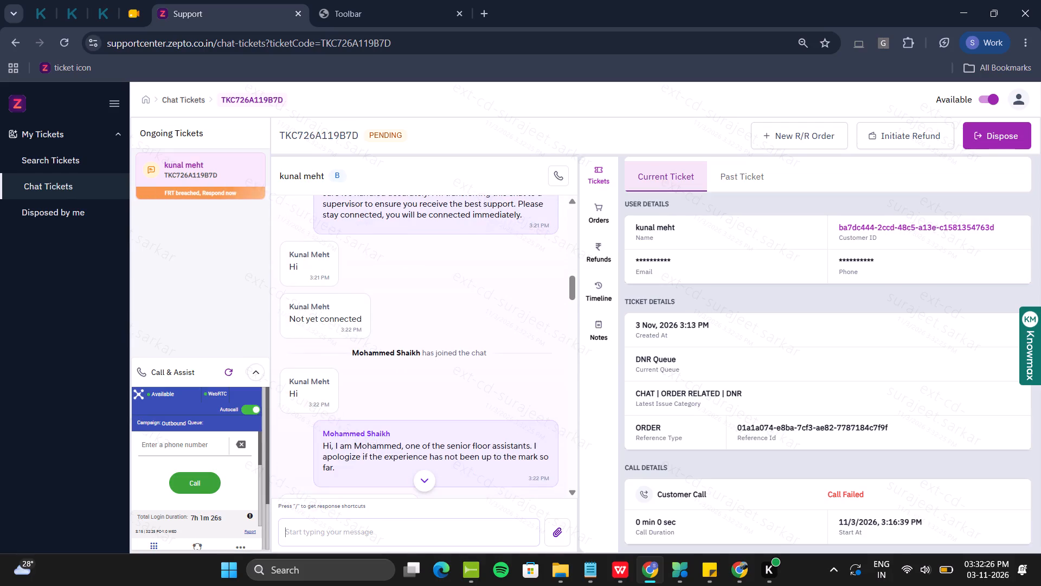
{"action": "scroll", "coordinate": [479, 428], "scroll_direction": "up", "scroll_amount": 2}
{"action": "scroll", "coordinate": [479, 428], "scroll_direction": "down", "scroll_amount": 1}
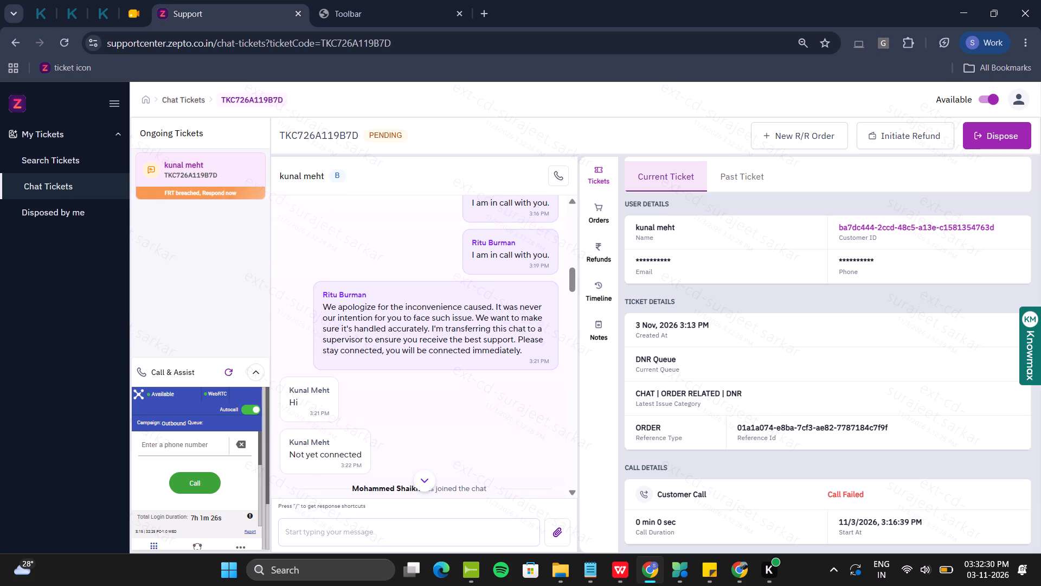
{"action": "scroll", "coordinate": [479, 428], "scroll_direction": "up", "scroll_amount": 10}
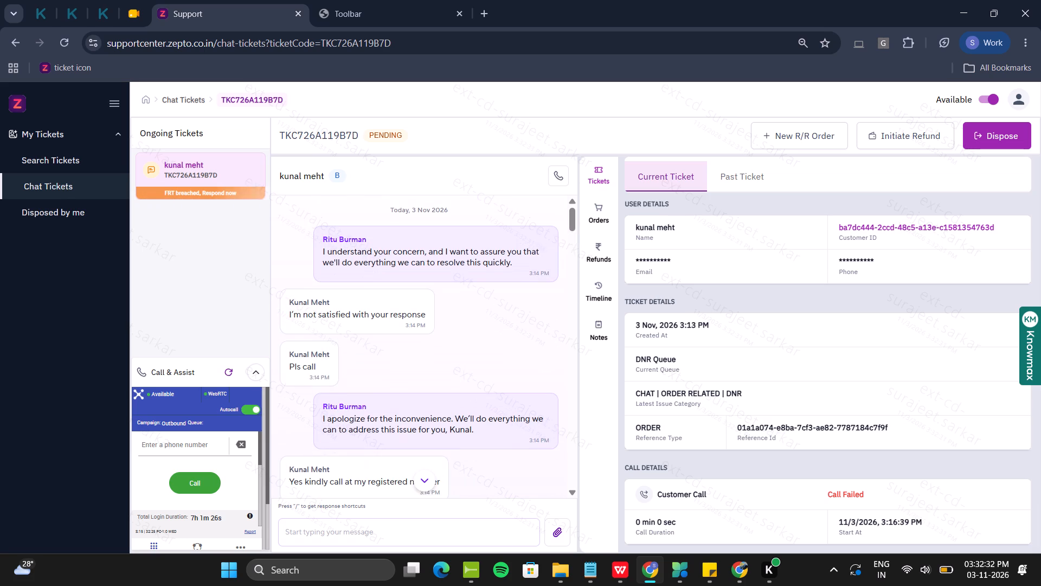
{"action": "left_click", "coordinate": [600, 215]}
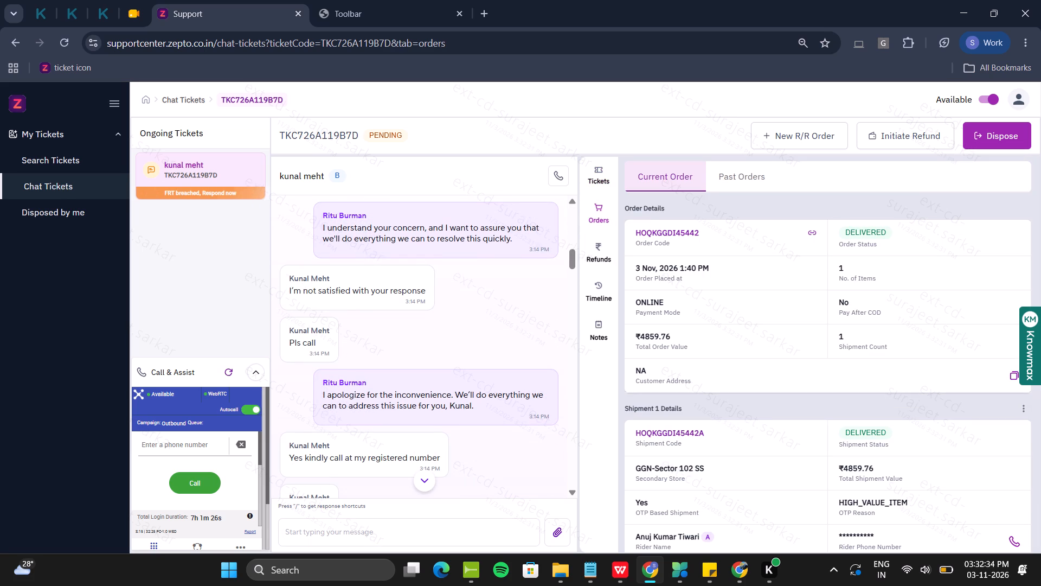
Send the saved greeting that introduces the agent and ends "I will be assisting you today" in TKC726A119B7D.
{"action": "left_click", "coordinate": [390, 539]}
{"action": "key", "text": "super+v"}
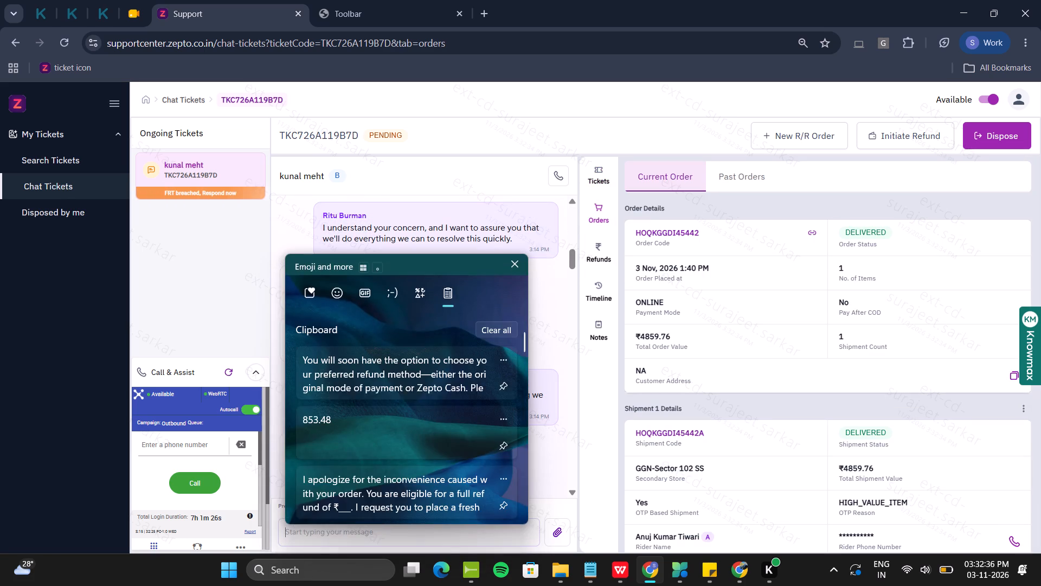
{"action": "key", "text": "Left"}
{"action": "key", "text": "Return"}
{"action": "key", "text": "ctrl+v"}
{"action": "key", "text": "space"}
{"action": "key", "text": "Return"}
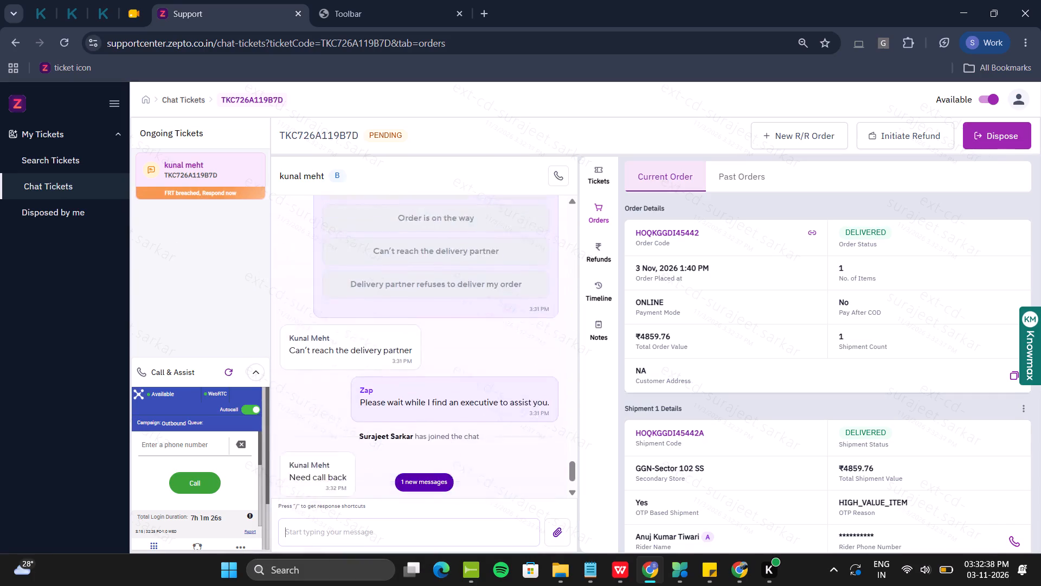
{"action": "left_click", "coordinate": [562, 180]}
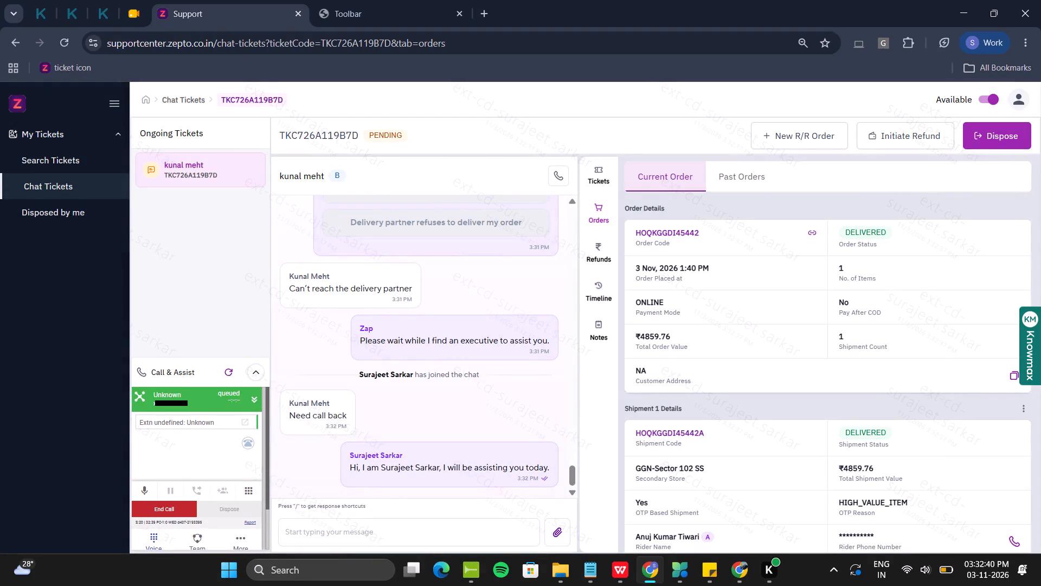
Examine the order's payment and bill details and the earlier chat messages about the previous calls.
{"action": "scroll", "coordinate": [672, 453], "scroll_direction": "up", "scroll_amount": 2}
{"action": "scroll", "coordinate": [696, 436], "scroll_direction": "down", "scroll_amount": 8}
{"action": "scroll", "coordinate": [693, 448], "scroll_direction": "up", "scroll_amount": 5}
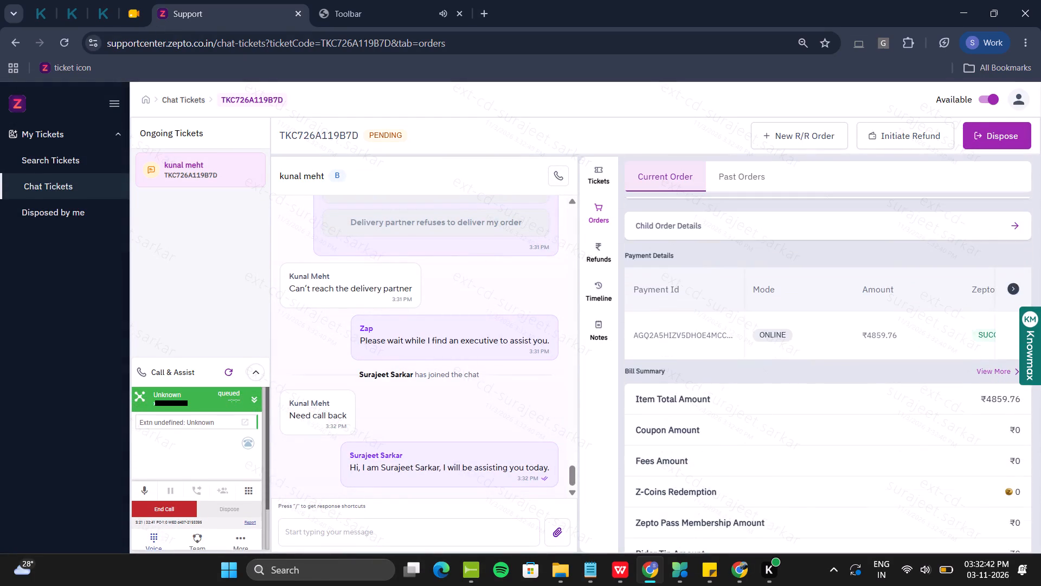
{"action": "scroll", "coordinate": [693, 448], "scroll_direction": "up", "scroll_amount": 12}
{"action": "scroll", "coordinate": [519, 412], "scroll_direction": "up", "scroll_amount": 14}
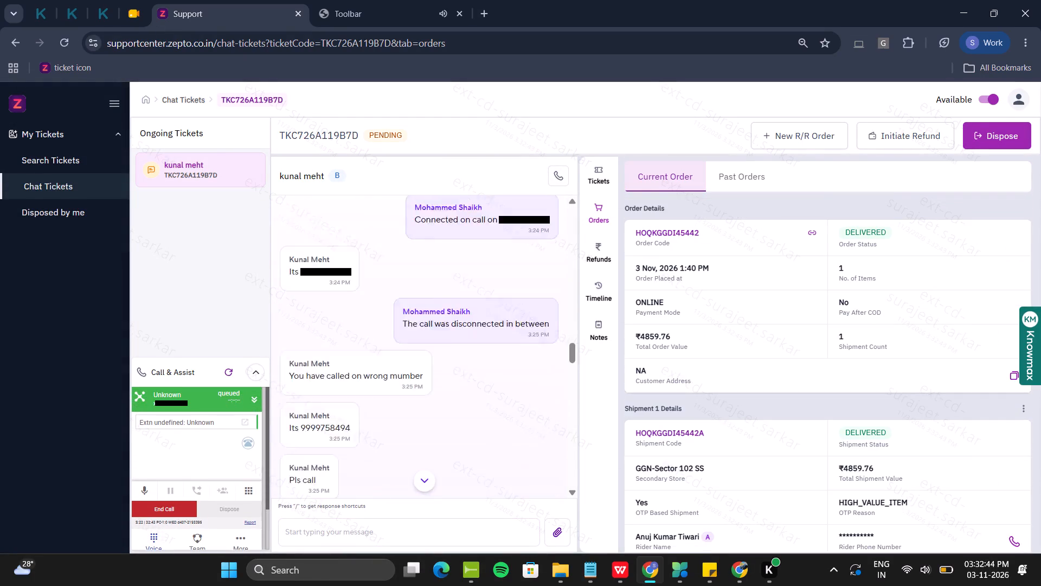
{"action": "scroll", "coordinate": [519, 412], "scroll_direction": "up", "scroll_amount": 4}
{"action": "left_click", "coordinate": [382, 0]}
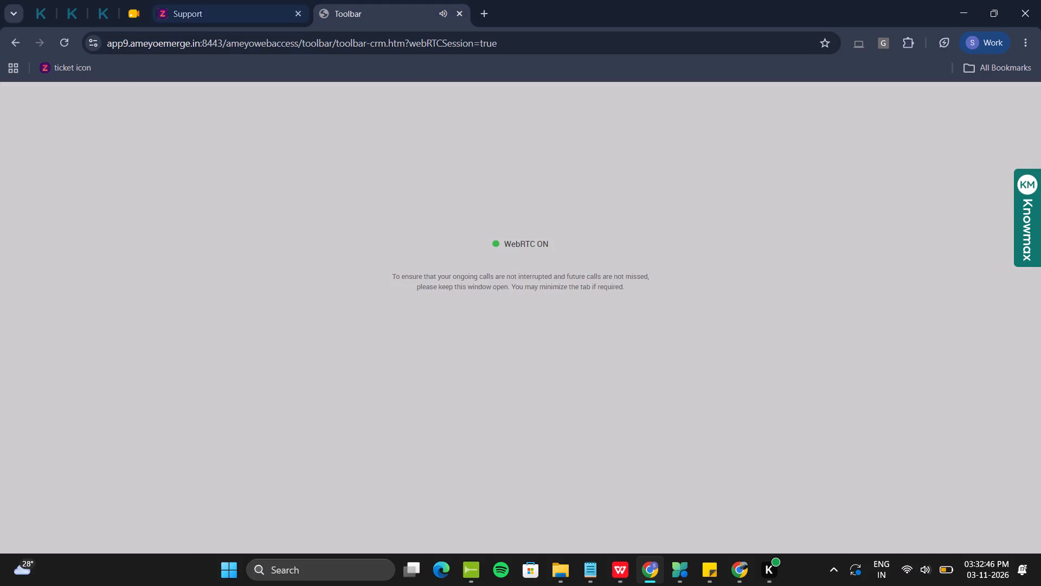
{"action": "left_click", "coordinate": [181, 0]}
{"action": "left_click", "coordinate": [66, 45]}
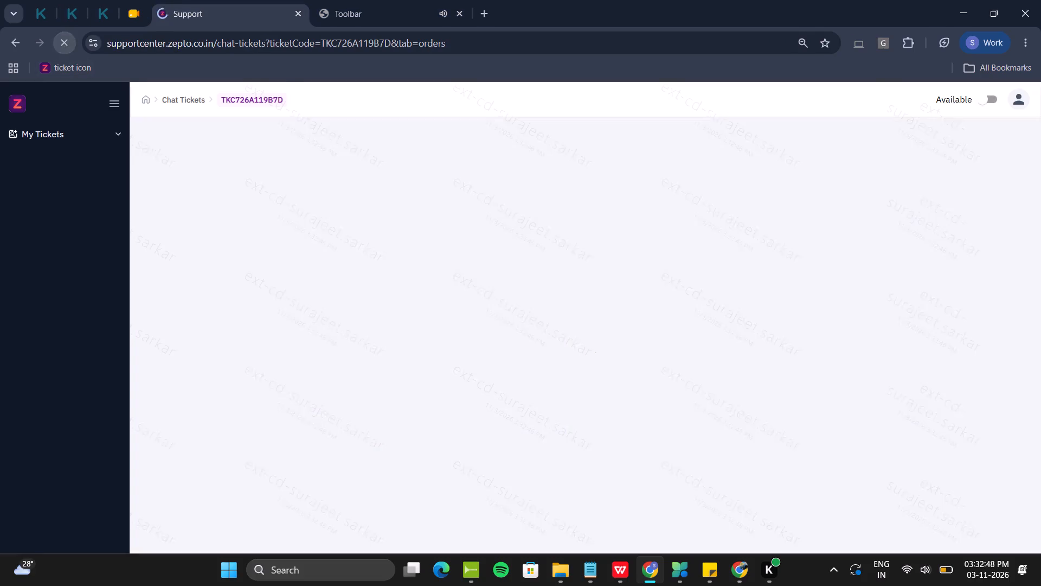
{"action": "left_click", "coordinate": [977, 574]}
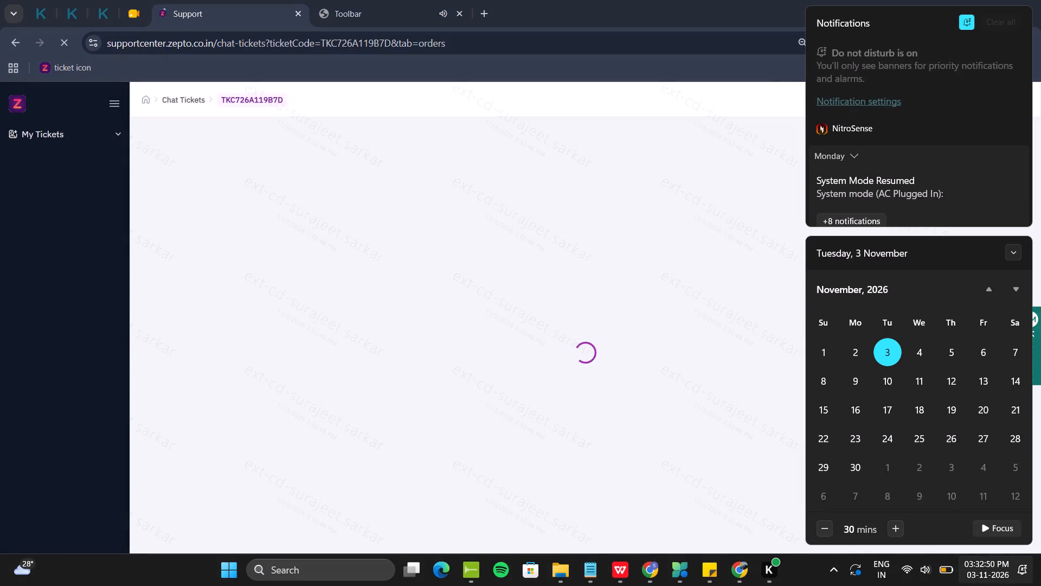
{"action": "left_click", "coordinate": [977, 574]}
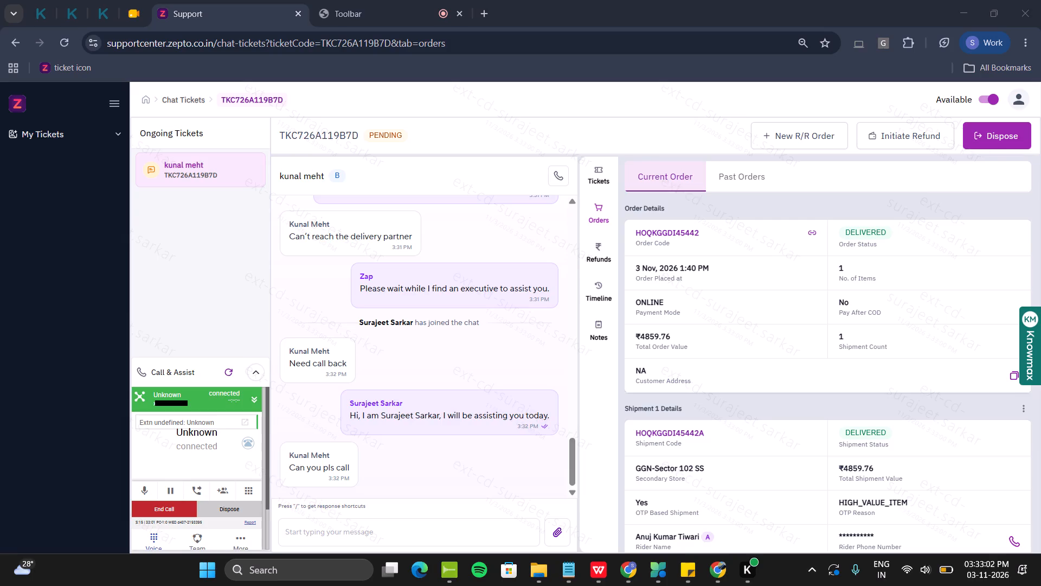
{"action": "left_click", "coordinate": [451, 532]}
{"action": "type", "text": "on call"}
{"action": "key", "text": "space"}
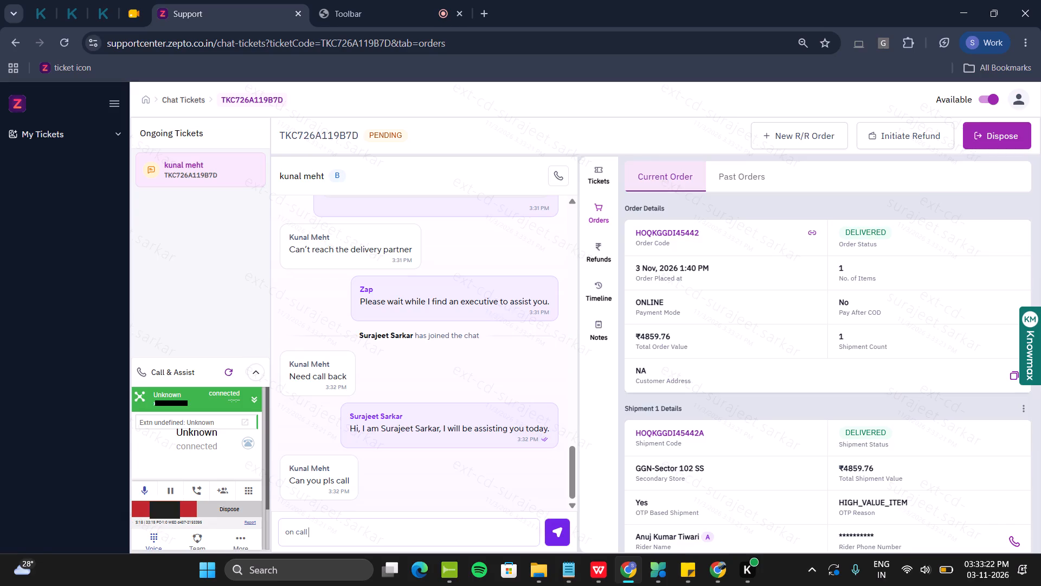
{"action": "left_click", "coordinate": [349, 539]}
{"action": "key", "text": "Return"}
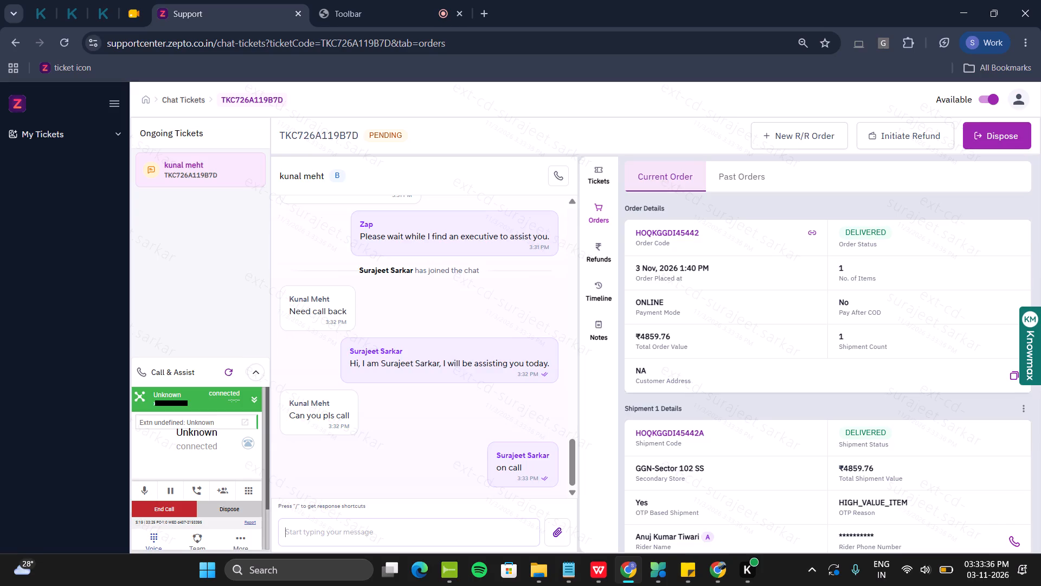
End the ongoing call with the customer and return to the chat message draft.
{"action": "left_click", "coordinate": [158, 506]}
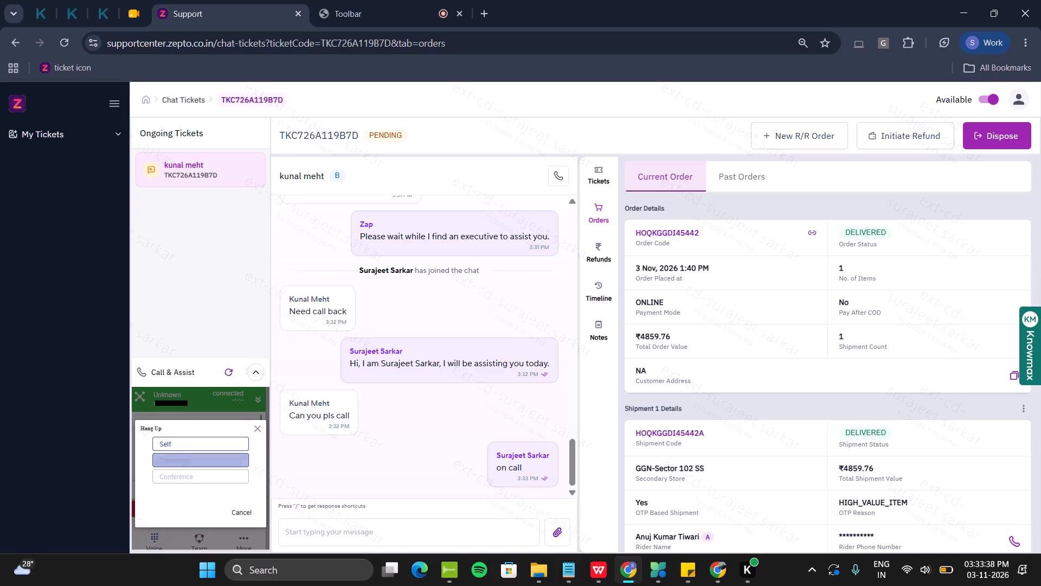
{"action": "left_click", "coordinate": [181, 460]}
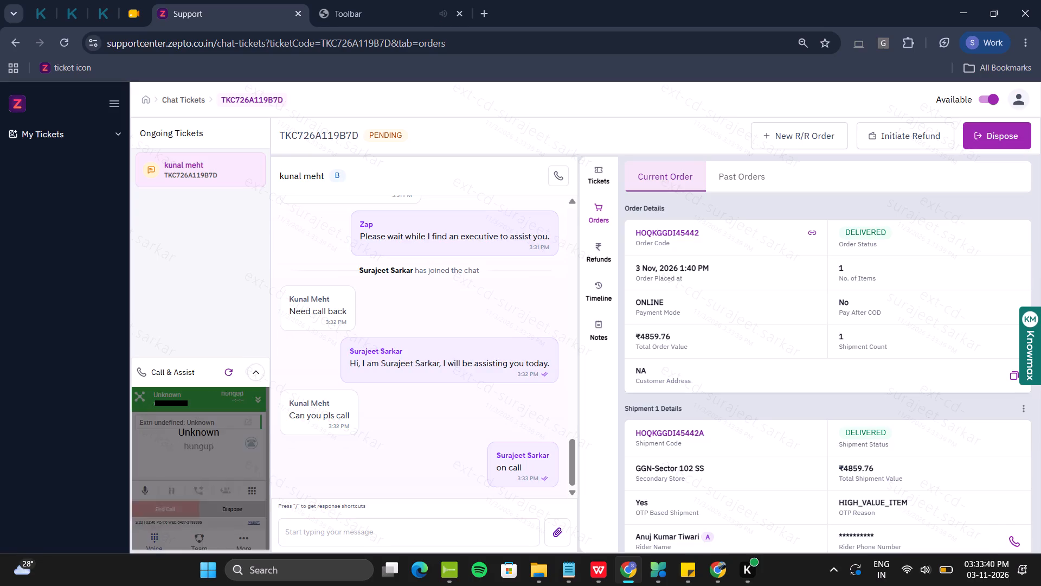
{"action": "left_click", "coordinate": [364, 533]}
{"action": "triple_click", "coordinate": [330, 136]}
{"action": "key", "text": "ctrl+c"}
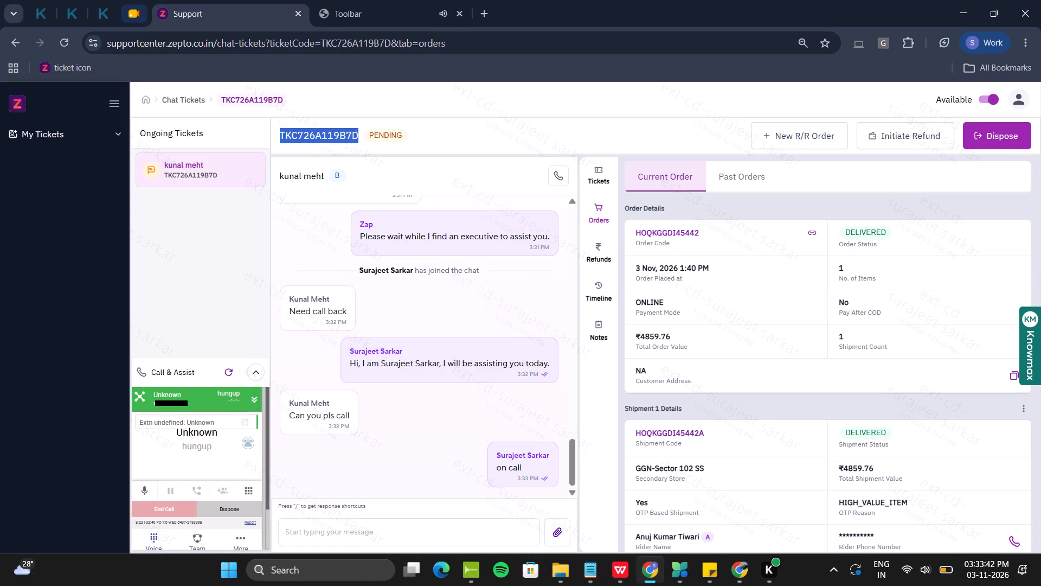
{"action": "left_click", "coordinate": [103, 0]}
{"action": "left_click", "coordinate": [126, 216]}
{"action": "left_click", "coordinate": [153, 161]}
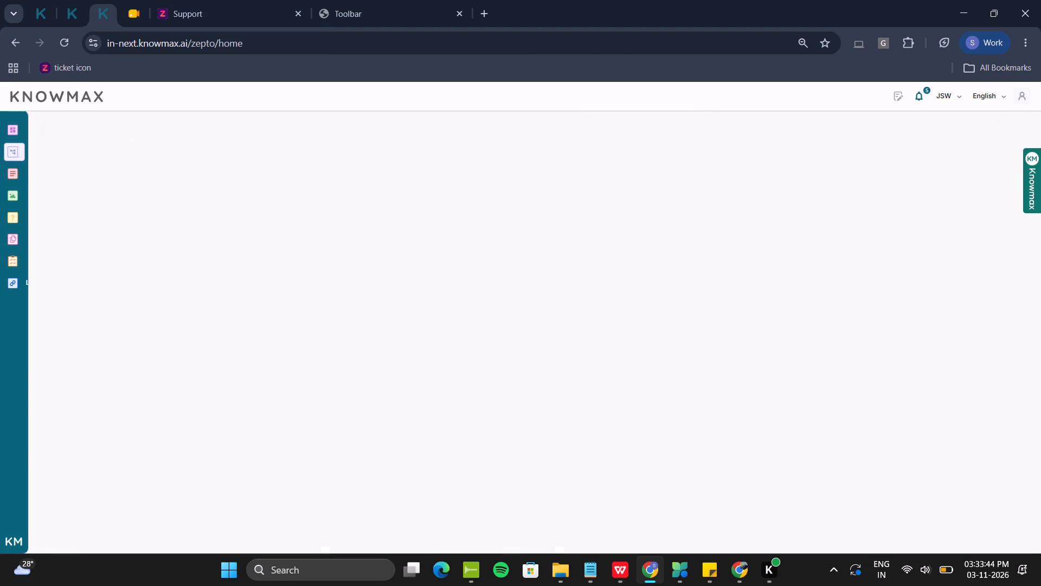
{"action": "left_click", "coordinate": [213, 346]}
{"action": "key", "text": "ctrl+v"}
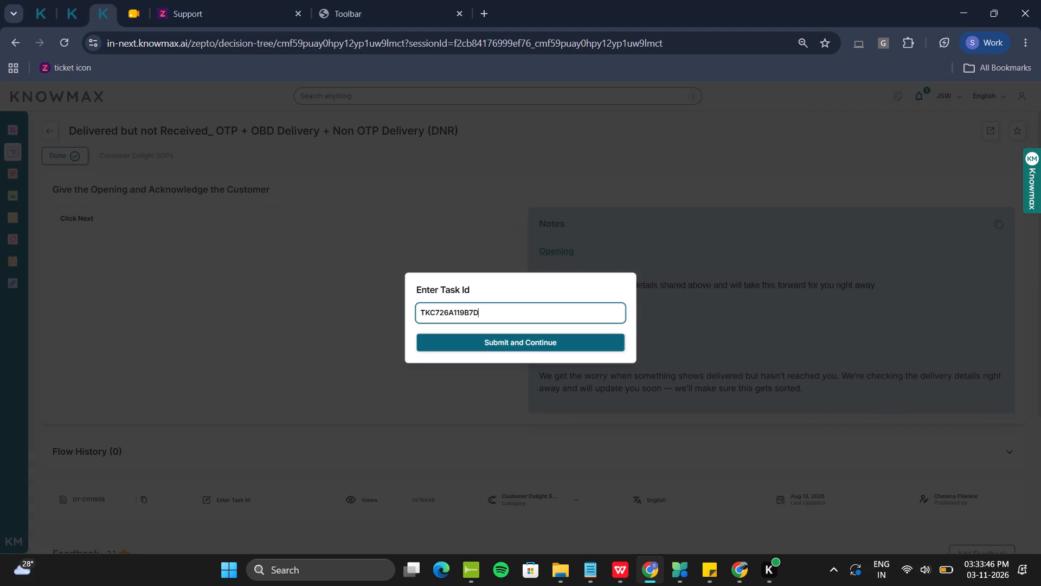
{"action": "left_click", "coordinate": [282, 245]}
Search Knowmax for "helping" and open the Helping Notes article at its transfer and hold responses.
{"action": "left_click", "coordinate": [314, 95]}
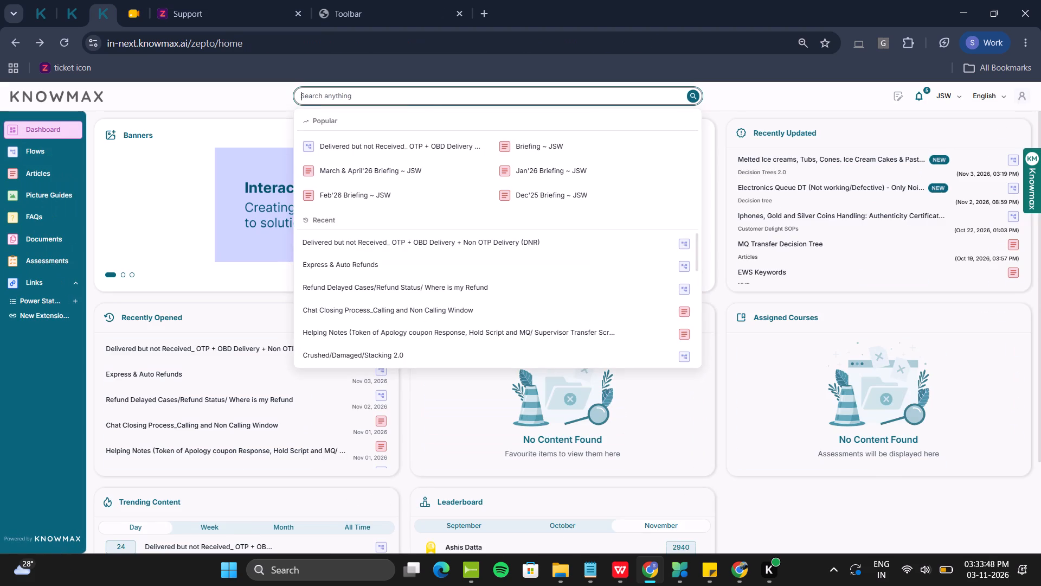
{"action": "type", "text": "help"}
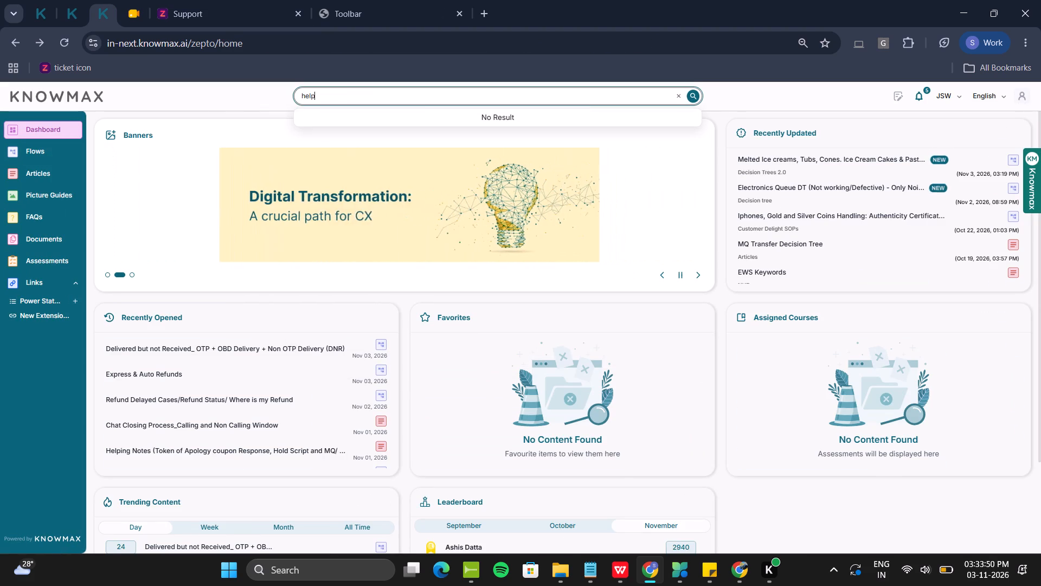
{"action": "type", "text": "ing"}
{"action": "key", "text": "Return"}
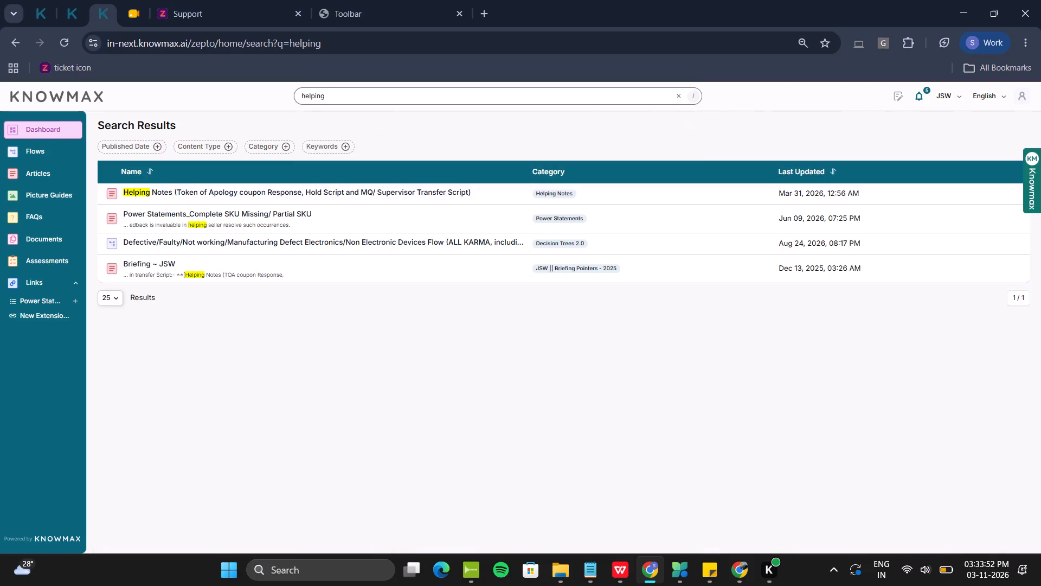
{"action": "left_click", "coordinate": [219, 199]}
{"action": "scroll", "coordinate": [198, 309], "scroll_direction": "down", "scroll_amount": 3}
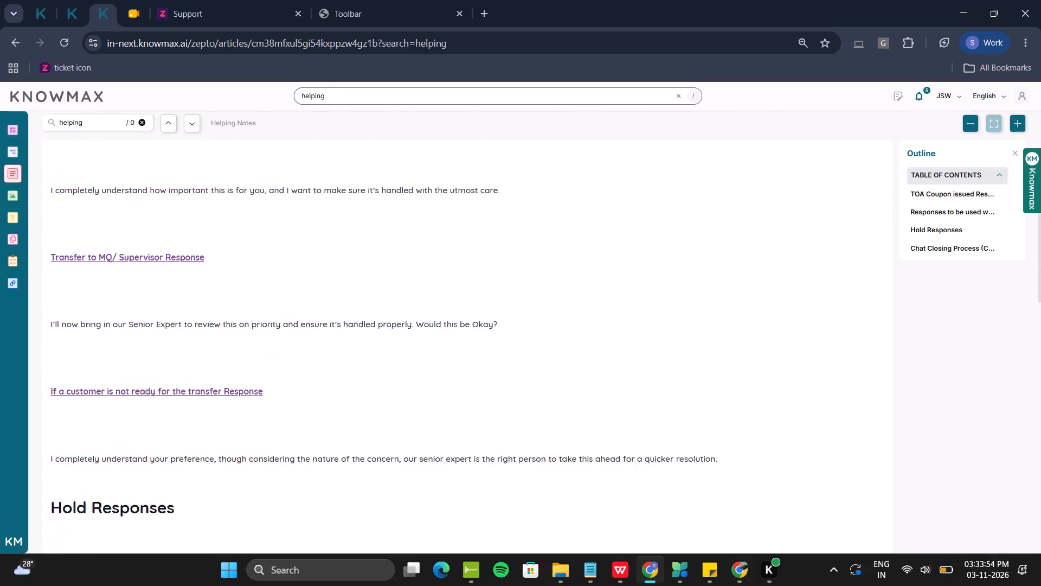
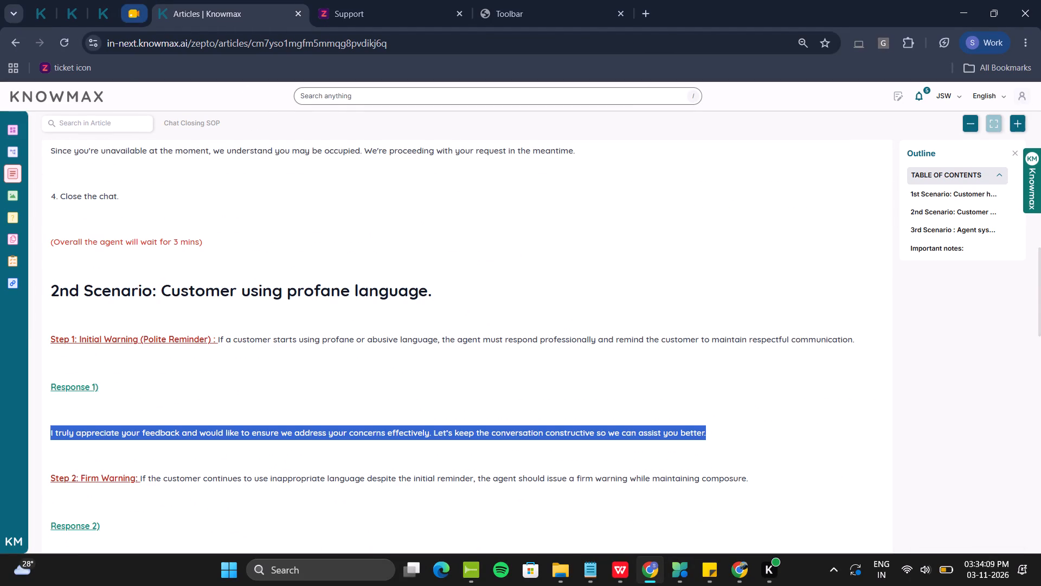
Send the copied Response 1 polite reminder, "I truly appreciate your feedback…", in the chat of ticket TKC726A119B7D.
{"action": "left_click", "coordinate": [427, 0]}
{"action": "left_click", "coordinate": [462, 526], "text": "ctrl"}
{"action": "key", "text": "ctrl+v"}
{"action": "key", "text": "Return"}
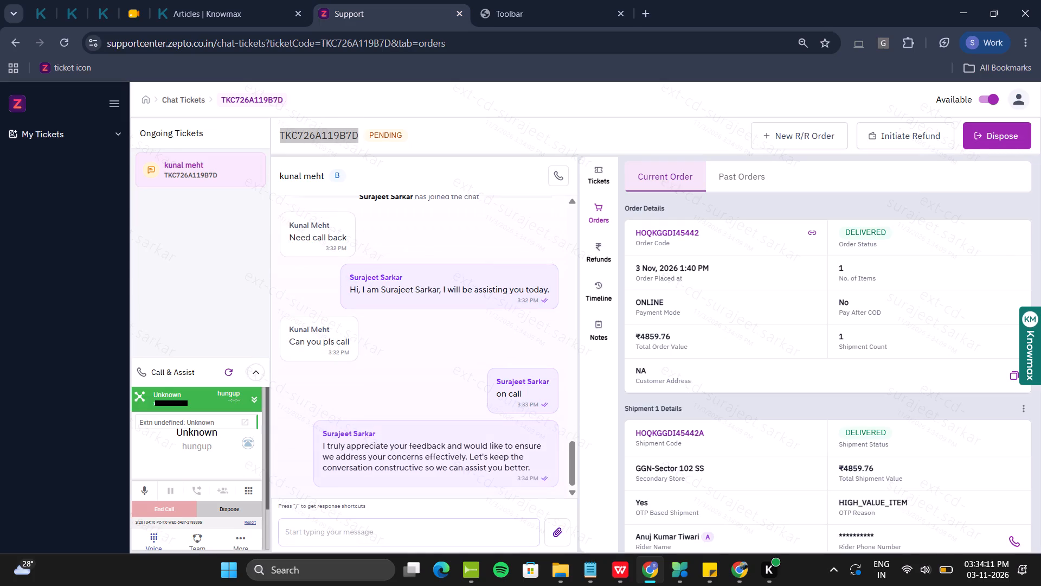
Copy the Response 2 firm warning from the Chat Closing SOP and send it in the ticket's chat.
{"action": "left_click", "coordinate": [110, 0]}
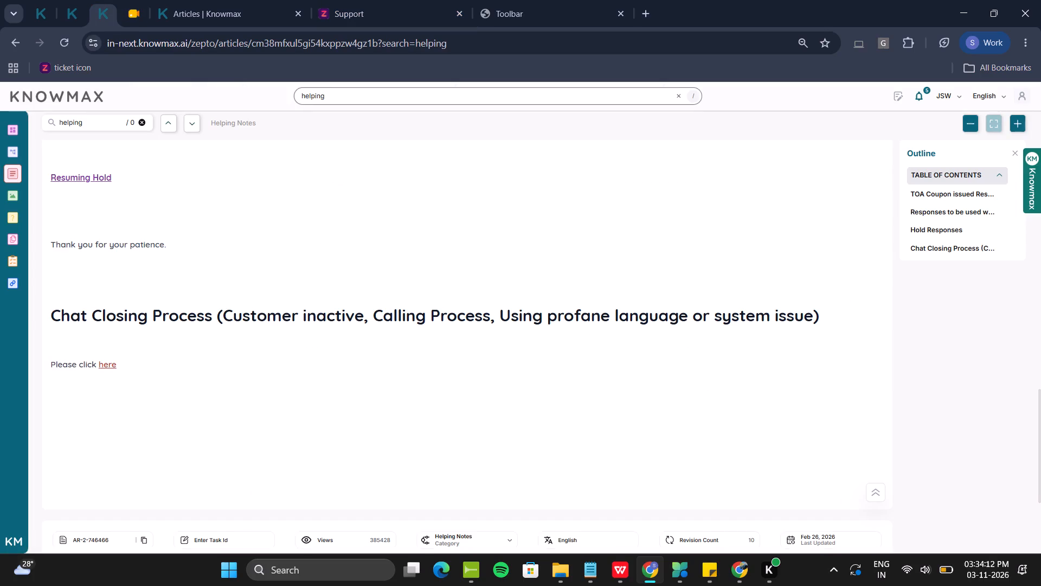
{"action": "left_click", "coordinate": [224, 10]}
{"action": "scroll", "coordinate": [356, 420], "scroll_direction": "up", "scroll_amount": 1}
{"action": "scroll", "coordinate": [356, 420], "scroll_direction": "down", "scroll_amount": 3}
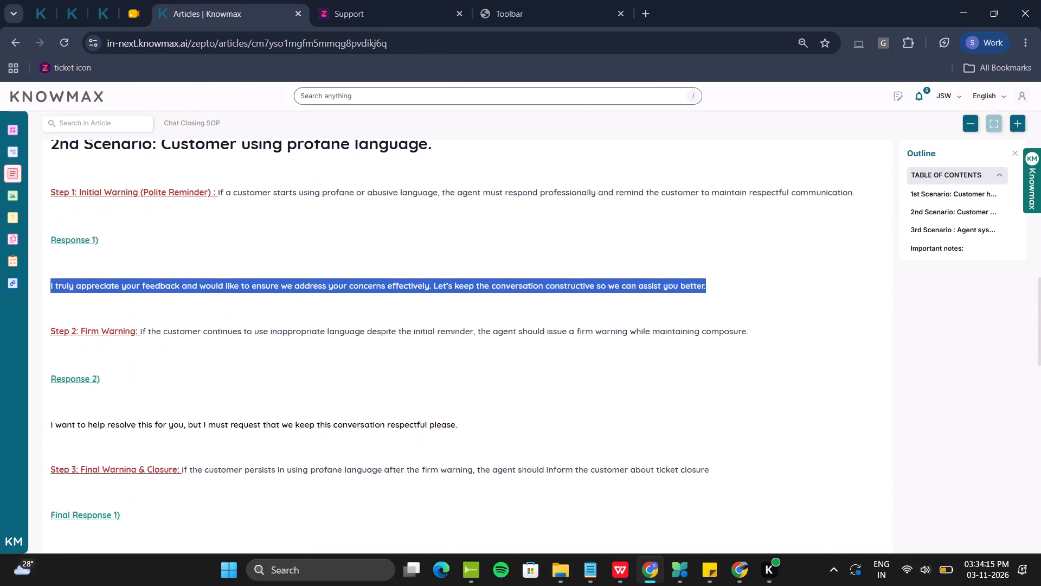
{"action": "triple_click", "coordinate": [159, 303]}
{"action": "key", "text": "ctrl+c"}
{"action": "left_click", "coordinate": [377, 0]}
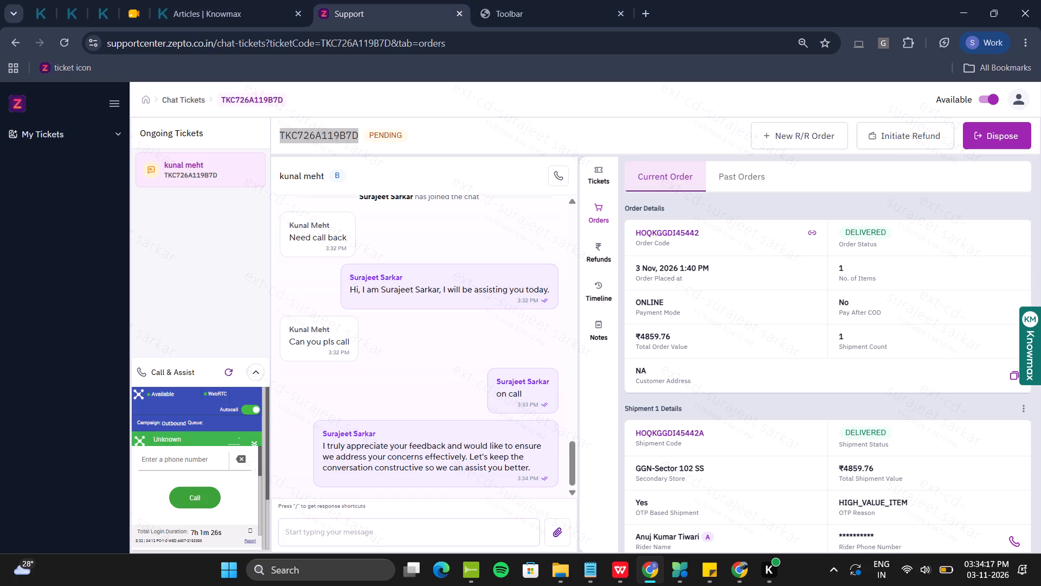
{"action": "key", "text": "ctrl+v"}
{"action": "key", "text": "Return"}
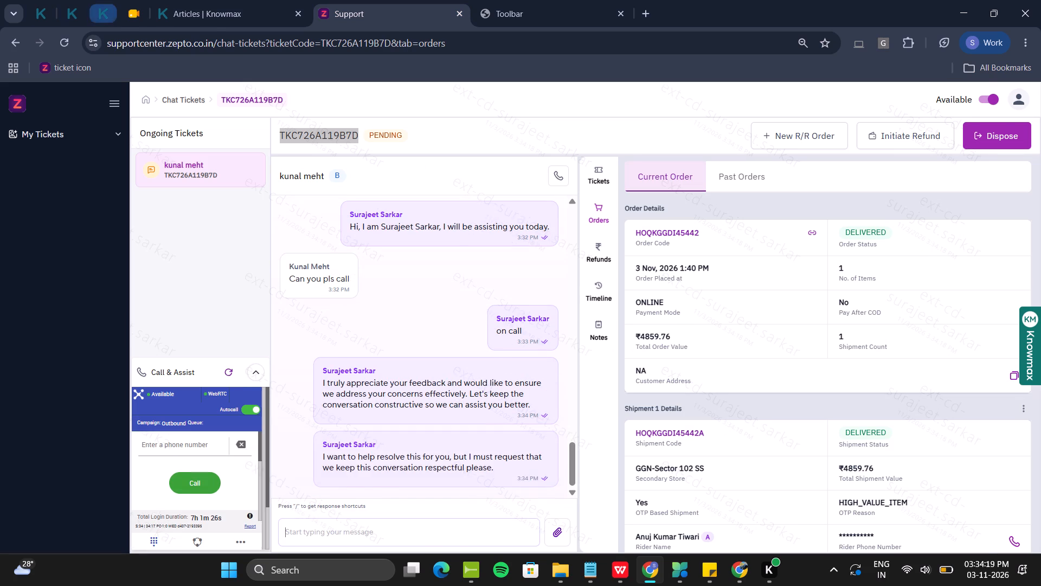
Copy Final Response 2, "Should you have any further concerns…", from the Chat Closing SOP into the ticket's chat message draft.
{"action": "left_click", "coordinate": [97, 16]}
{"action": "left_click", "coordinate": [191, 11]}
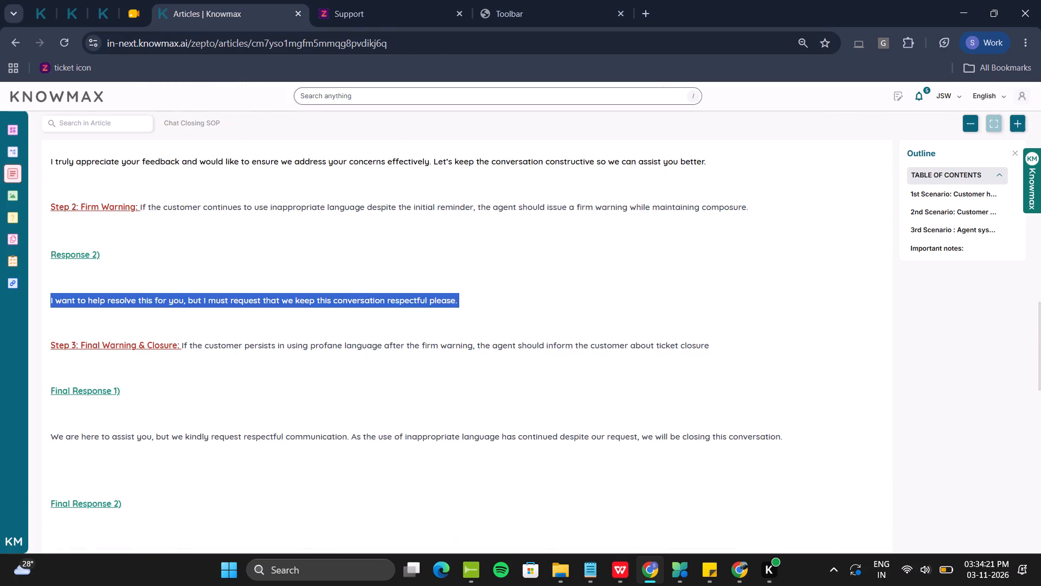
{"action": "scroll", "coordinate": [346, 411], "scroll_direction": "down", "scroll_amount": 1}
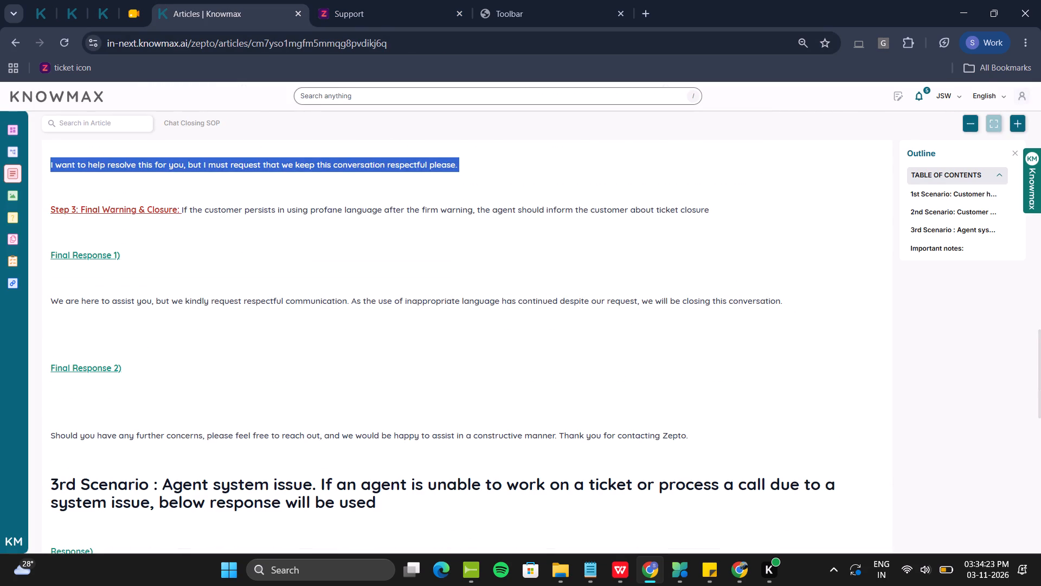
{"action": "triple_click", "coordinate": [217, 440]}
{"action": "key", "text": "ctrl+c"}
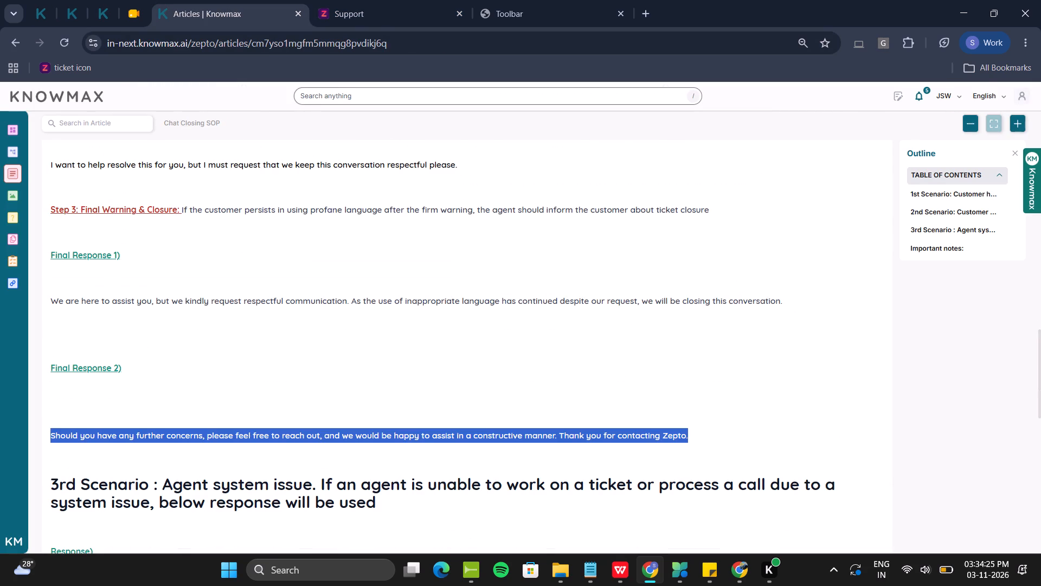
{"action": "left_click", "coordinate": [350, 0]}
{"action": "key", "text": "ctrl+v"}
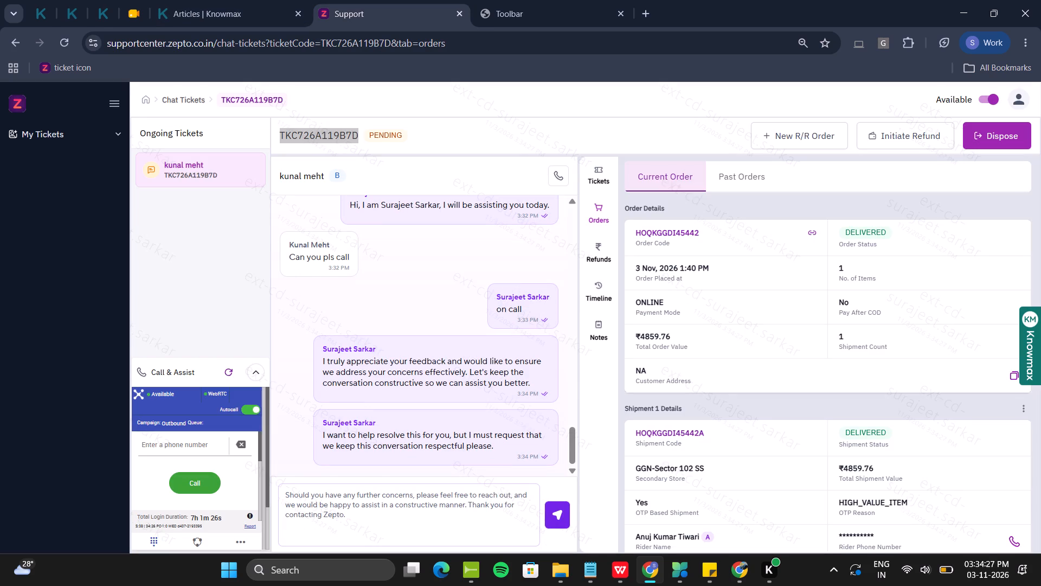
Add the ticket note "Customer using abusive language continuously over the phone call / cx B".
{"action": "left_click", "coordinate": [609, 327]}
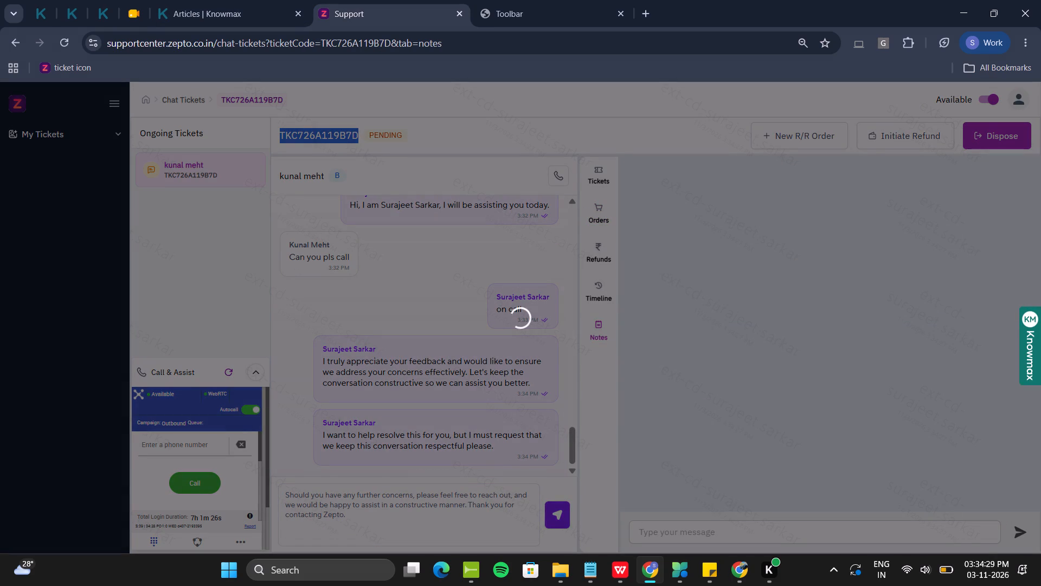
{"action": "left_click", "coordinate": [677, 533]}
{"action": "key", "text": "super+h"}
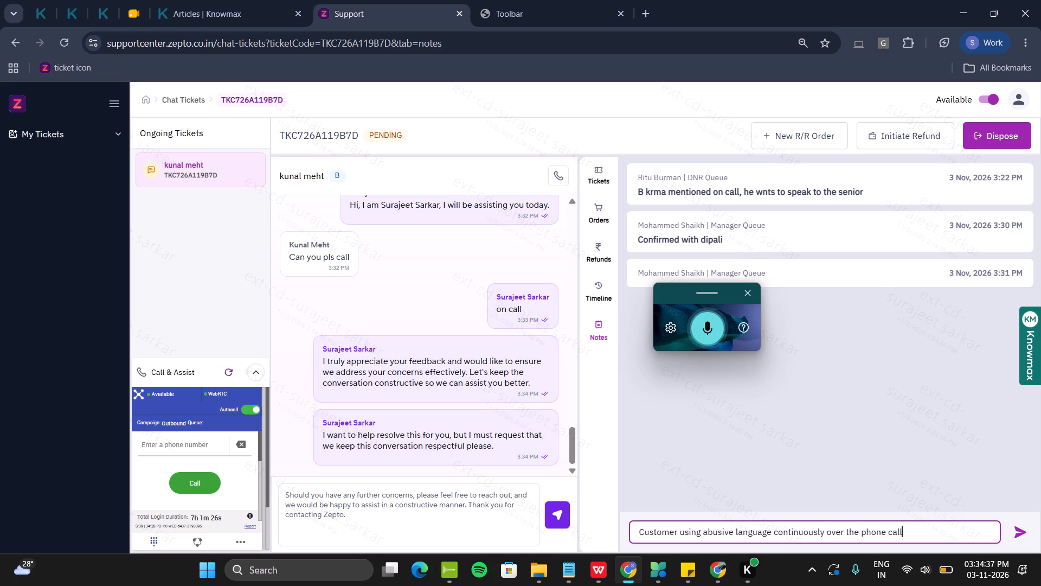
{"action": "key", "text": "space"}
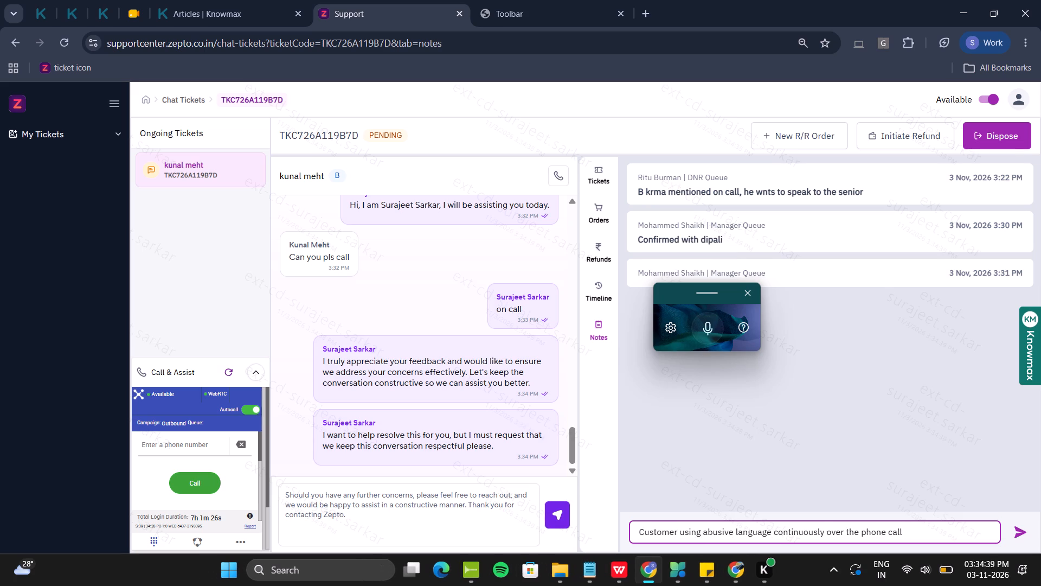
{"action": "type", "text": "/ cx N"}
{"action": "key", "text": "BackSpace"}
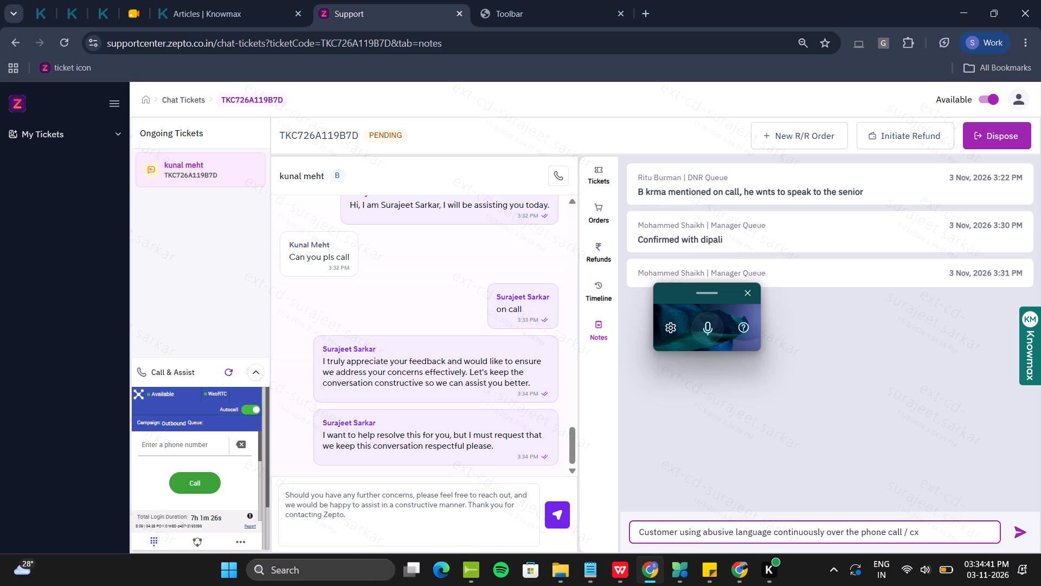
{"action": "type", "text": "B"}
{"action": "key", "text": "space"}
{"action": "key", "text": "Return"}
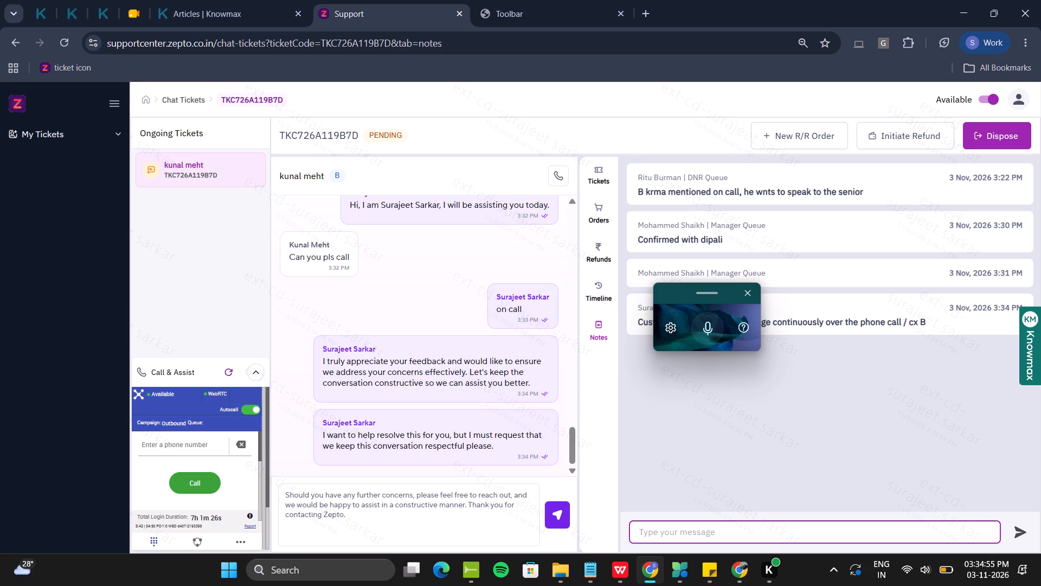
Look back through the earlier chat messages and send the drafted closing message to the customer.
{"action": "scroll", "coordinate": [393, 320], "scroll_direction": "up", "scroll_amount": 2}
{"action": "scroll", "coordinate": [433, 348], "scroll_direction": "up", "scroll_amount": 2}
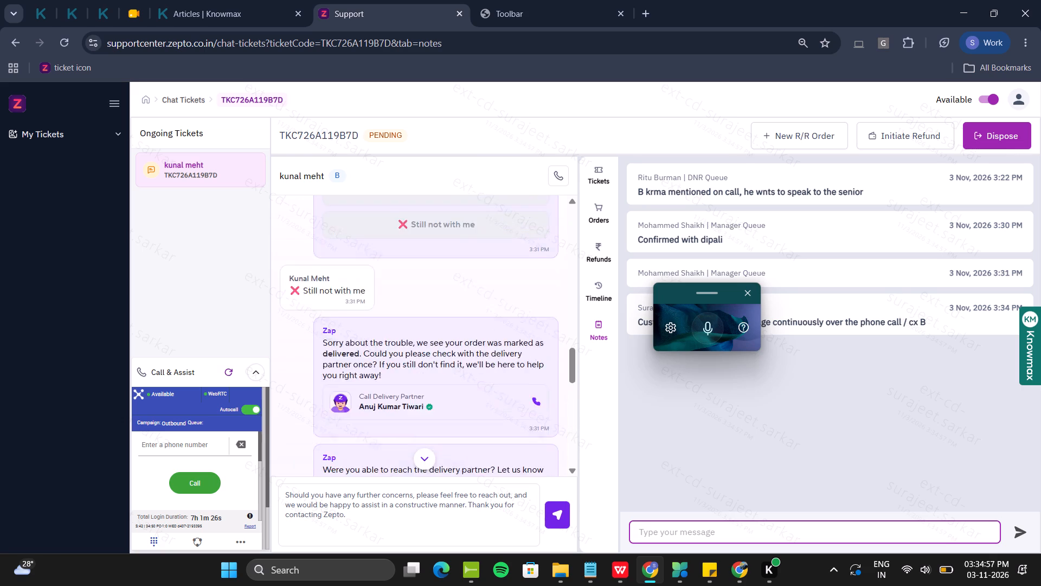
{"action": "scroll", "coordinate": [488, 394], "scroll_direction": "down", "scroll_amount": 11}
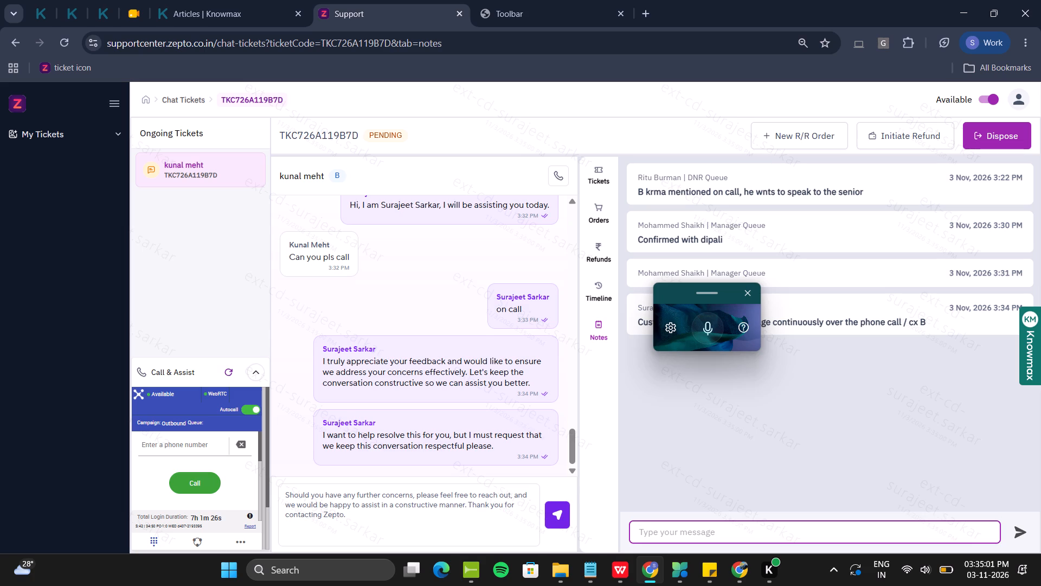
{"action": "left_click", "coordinate": [562, 522]}
Dispose of ticket TKC726A119B7D as Close with the reason "Denied - Due to SOP." and submit the closure.
{"action": "left_click", "coordinate": [1035, 133]}
{"action": "left_click", "coordinate": [1011, 131]}
{"action": "left_click", "coordinate": [808, 144]}
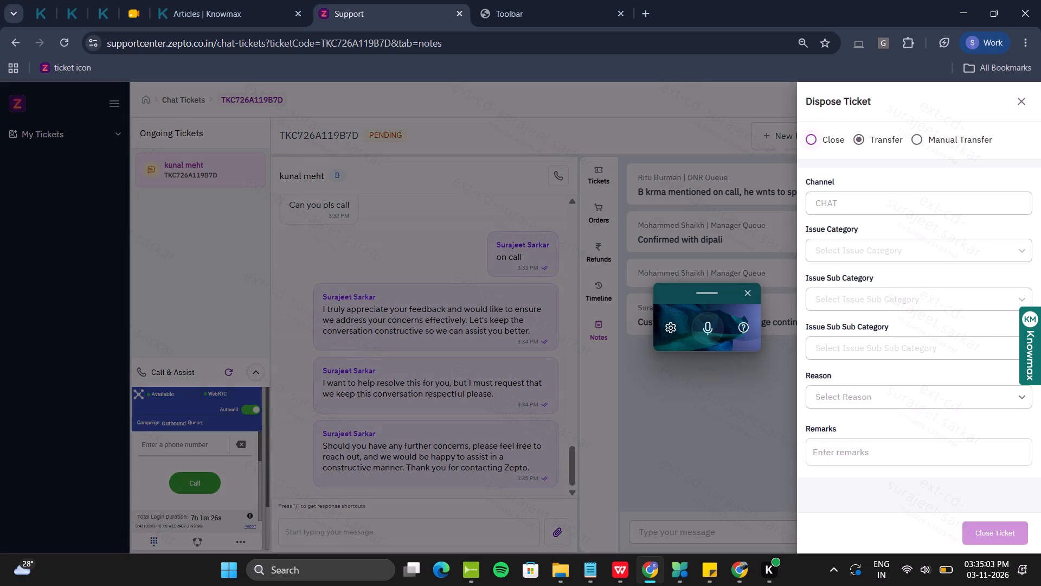
{"action": "left_click", "coordinate": [865, 399]}
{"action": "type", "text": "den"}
{"action": "left_click", "coordinate": [887, 478]}
{"action": "left_click", "coordinate": [991, 535]}
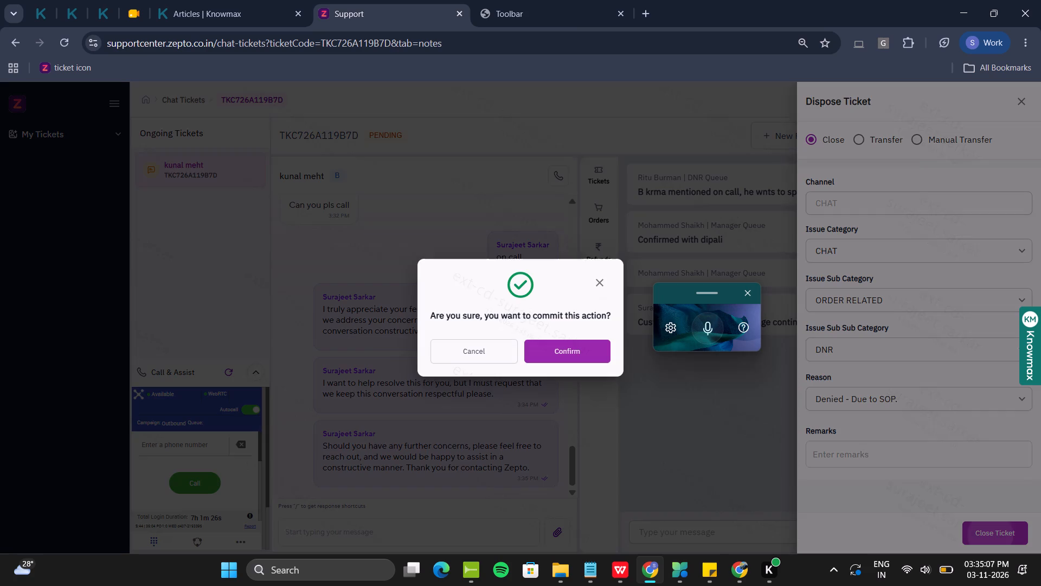
{"action": "left_click", "coordinate": [569, 352]}
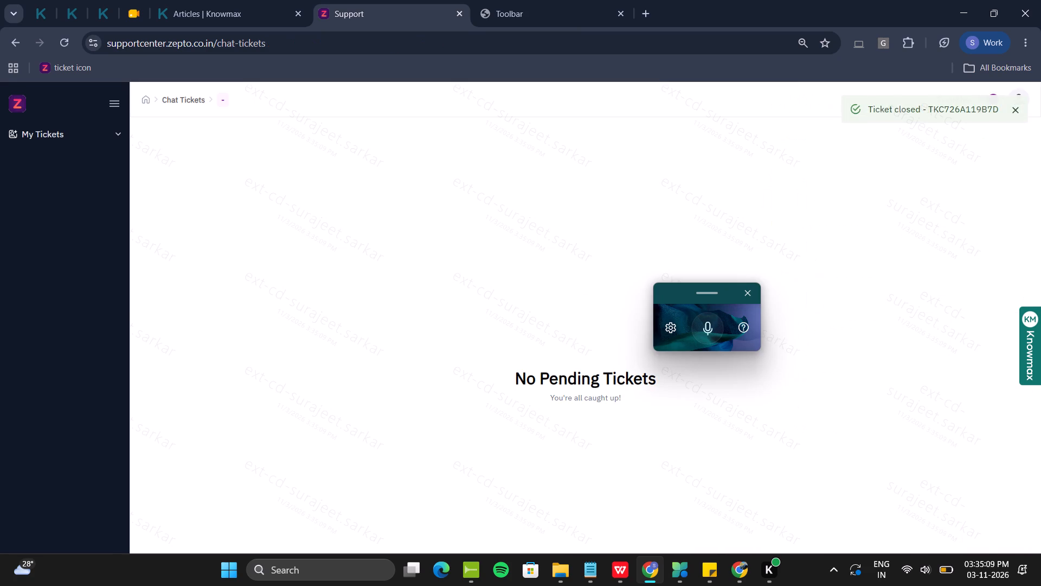
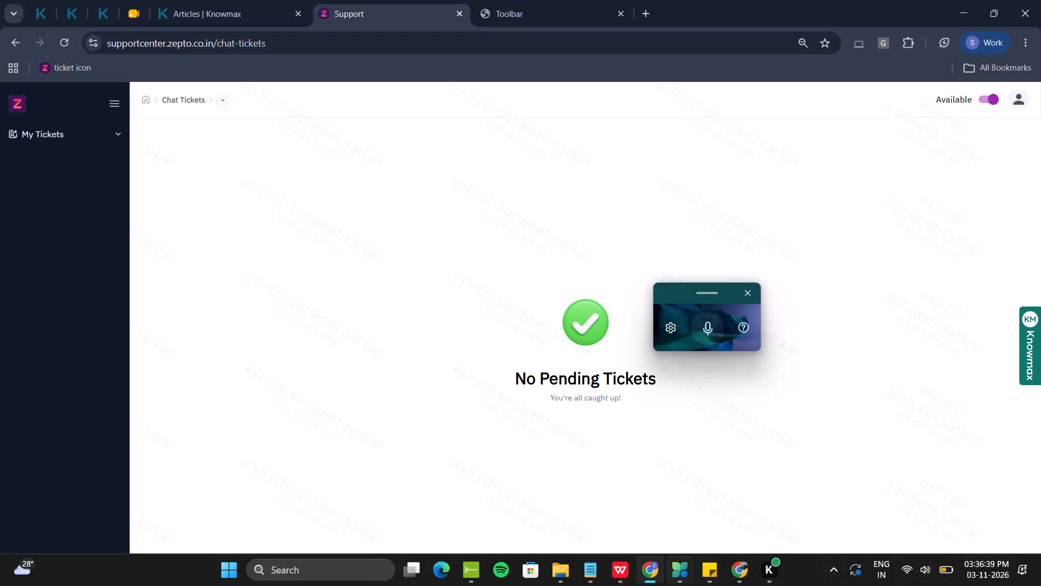
Switch to the Chrome window with Facebook, close the open reel and refresh the home feed.
{"action": "left_click", "coordinate": [744, 562]}
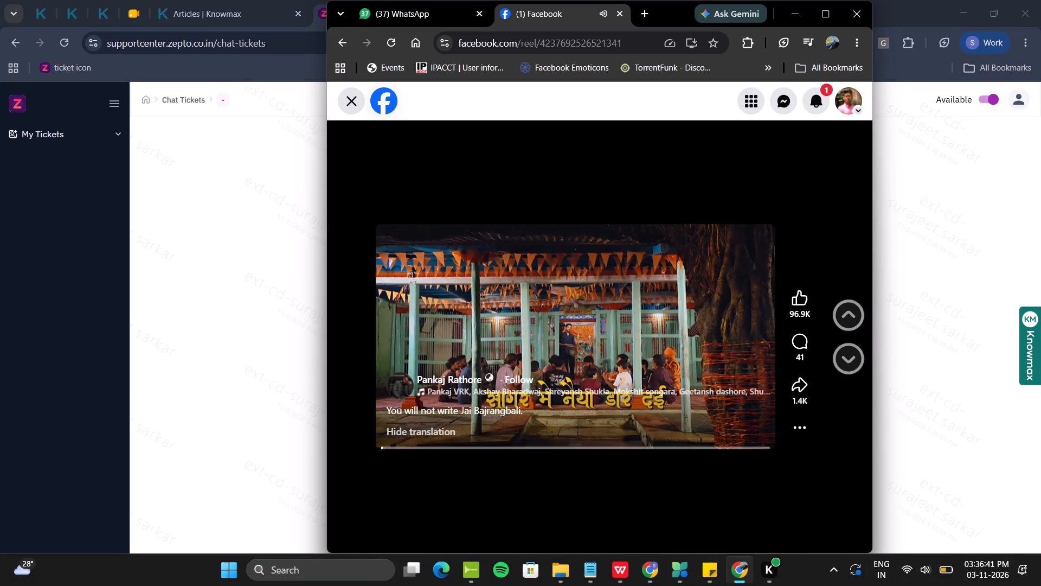
{"action": "left_click", "coordinate": [356, 99]}
{"action": "scroll", "coordinate": [528, 290], "scroll_direction": "up", "scroll_amount": 10}
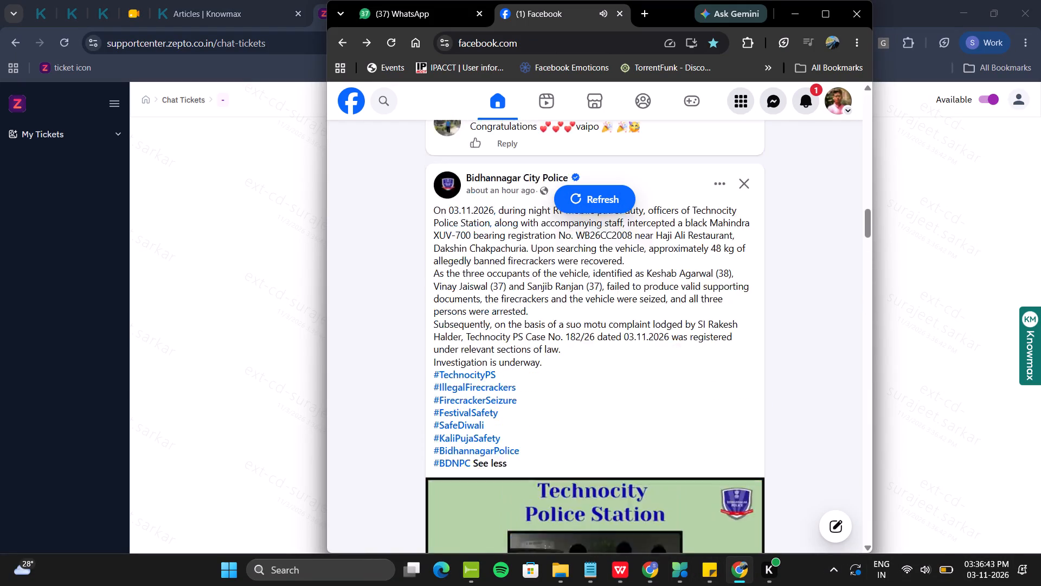
{"action": "left_click", "coordinate": [349, 104]}
Open a new browser tab beside the Facebook one.
{"action": "left_click", "coordinate": [644, 17]}
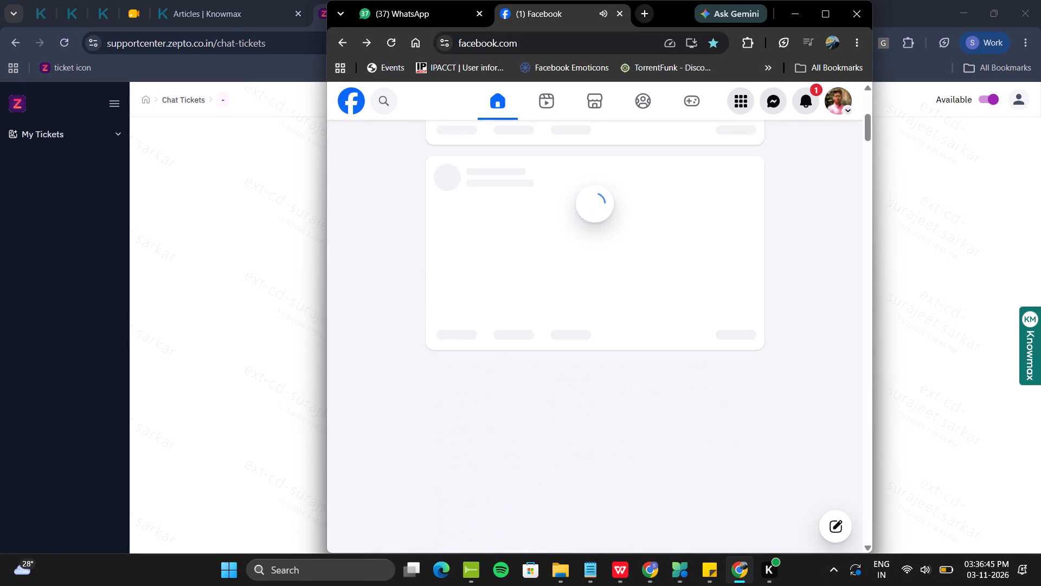